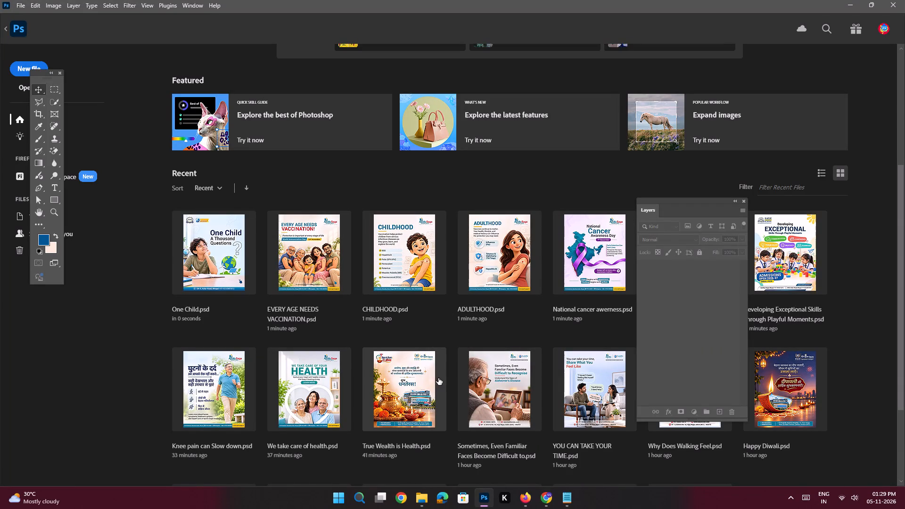
Open the recent file "True Wealth is Health.psd".
{"action": "left_click", "coordinate": [408, 394]}
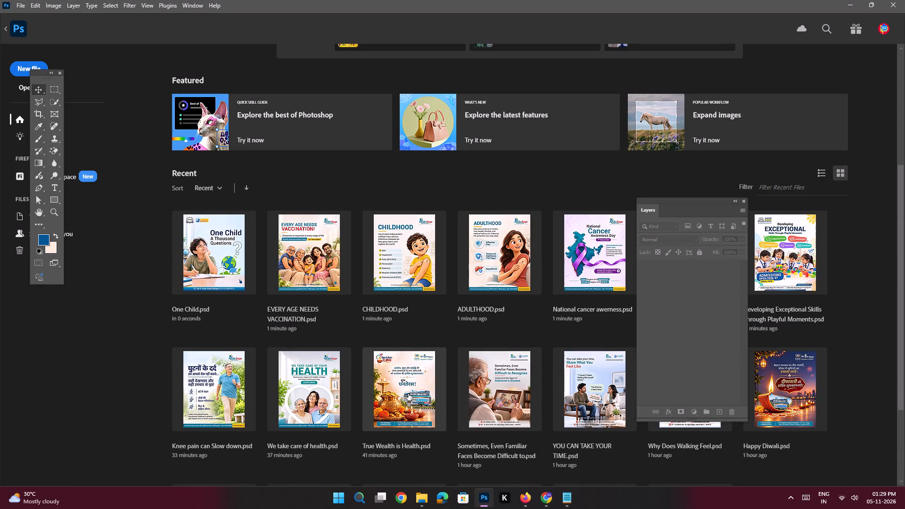
{"action": "left_click", "coordinate": [408, 394]}
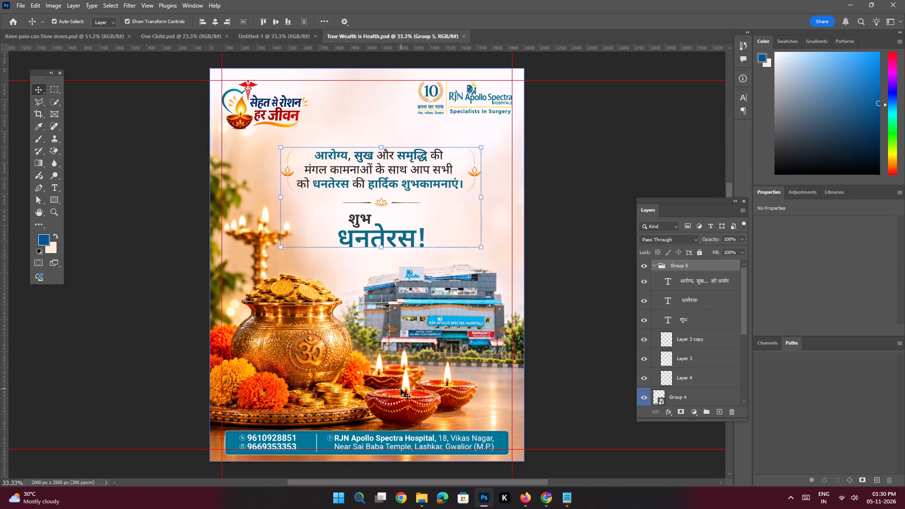
{"action": "key", "text": "space"}
{"action": "left_click_drag", "start_coordinate": [398, 203], "coordinate": [379, 199], "text": "ctrl"}
{"action": "left_click_drag", "start_coordinate": [413, 196], "coordinate": [328, 213]}
{"action": "left_click", "coordinate": [551, 203]}
{"action": "key", "text": "space"}
{"action": "left_click_drag", "start_coordinate": [337, 219], "coordinate": [343, 231], "text": "ctrl"}
{"action": "left_click", "coordinate": [359, 255]}
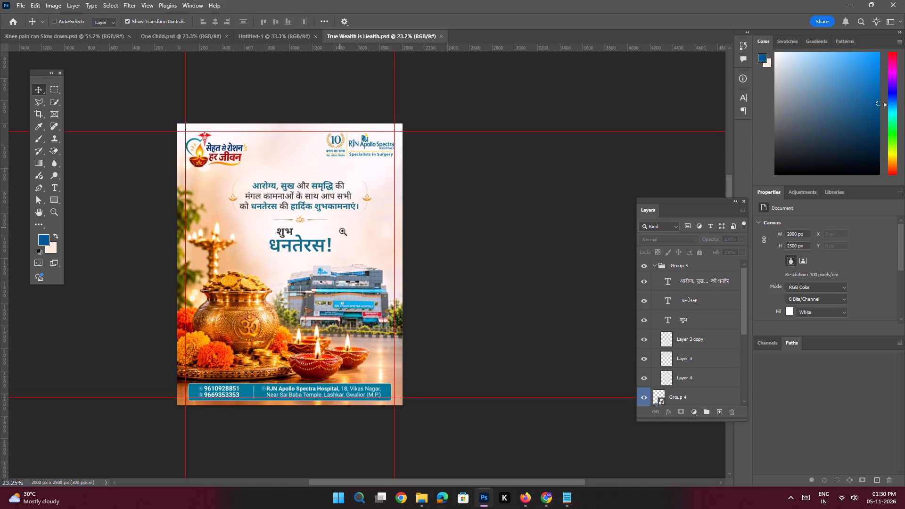
{"action": "left_click", "coordinate": [460, 228]}
Create a new blank document of 2000 x 2500 px.
{"action": "key", "text": "ctrl+n"}
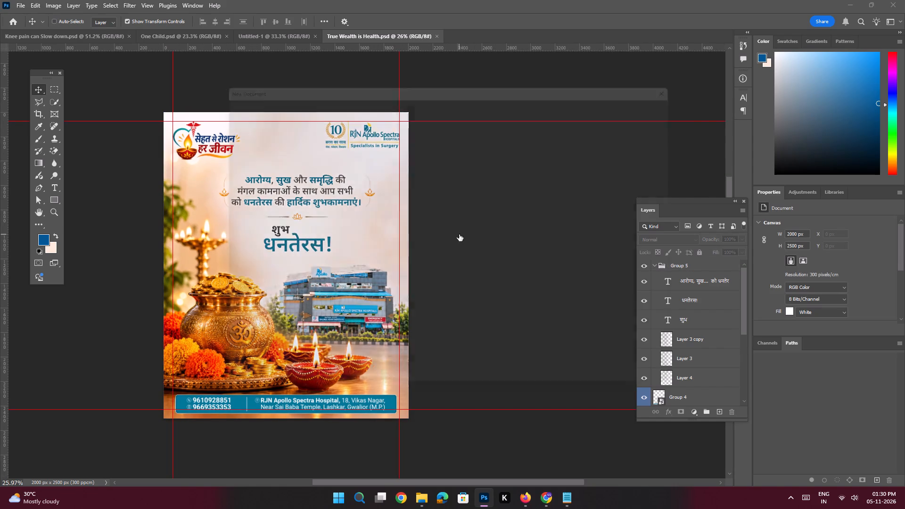
{"action": "double_click", "coordinate": [247, 175]}
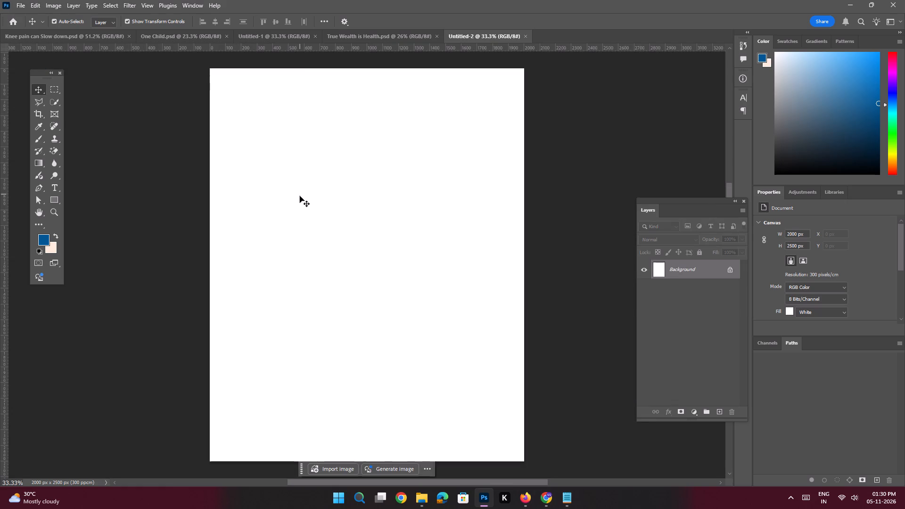
Add a red guide layout to the new document with 75 px margins on all four sides.
{"action": "key", "text": "ctrl+space"}
{"action": "key", "text": "ctrl+space"}
{"action": "key", "text": "ctrl+space"}
{"action": "key", "text": "ctrl+space"}
{"action": "key", "text": "ctrl+space"}
{"action": "left_click_drag", "start_coordinate": [321, 251], "coordinate": [311, 248], "text": "ctrl"}
{"action": "left_click", "coordinate": [343, 234]}
{"action": "left_click", "coordinate": [146, 4]}
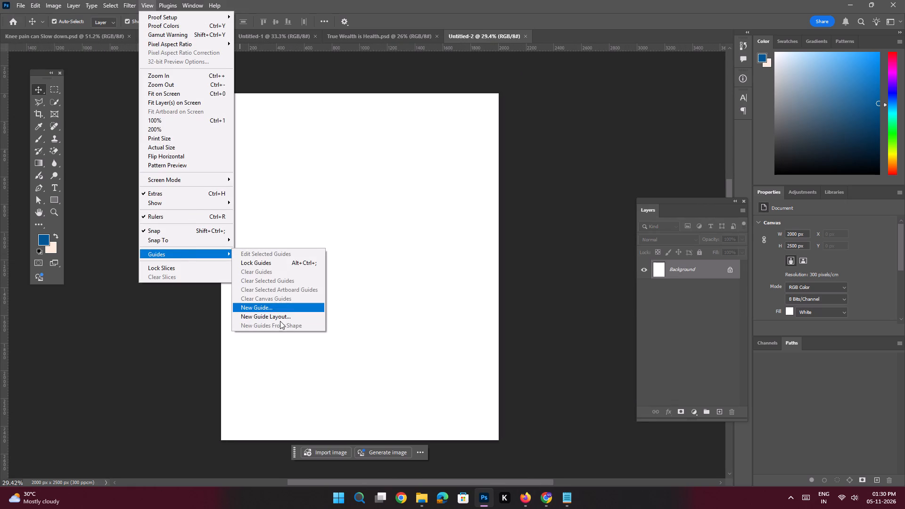
{"action": "left_click", "coordinate": [279, 319]}
{"action": "left_click", "coordinate": [517, 106]}
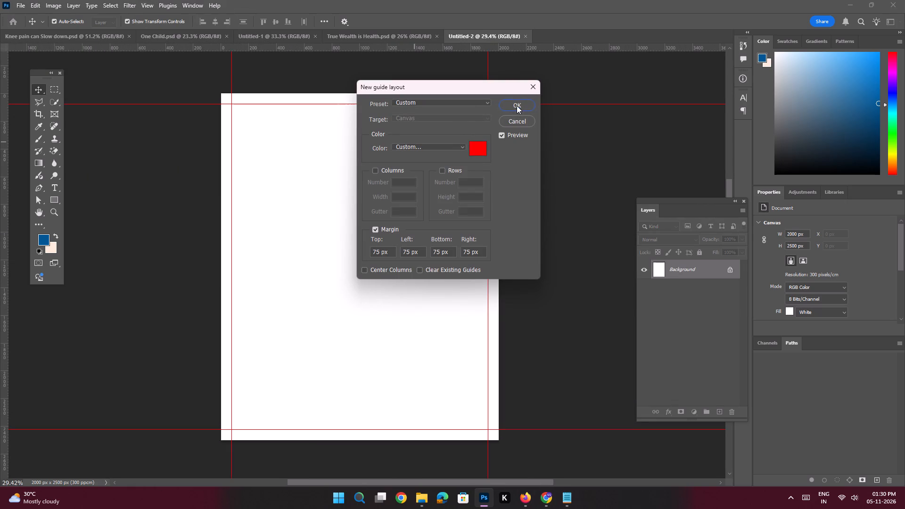
Copy the RJN Apollo Spectra logo layer "Group 2" from True Wealth is Health.psd into the new document.
{"action": "left_click", "coordinate": [387, 38]}
{"action": "key", "text": "space"}
{"action": "left_click_drag", "start_coordinate": [377, 121], "coordinate": [386, 159], "text": "ctrl"}
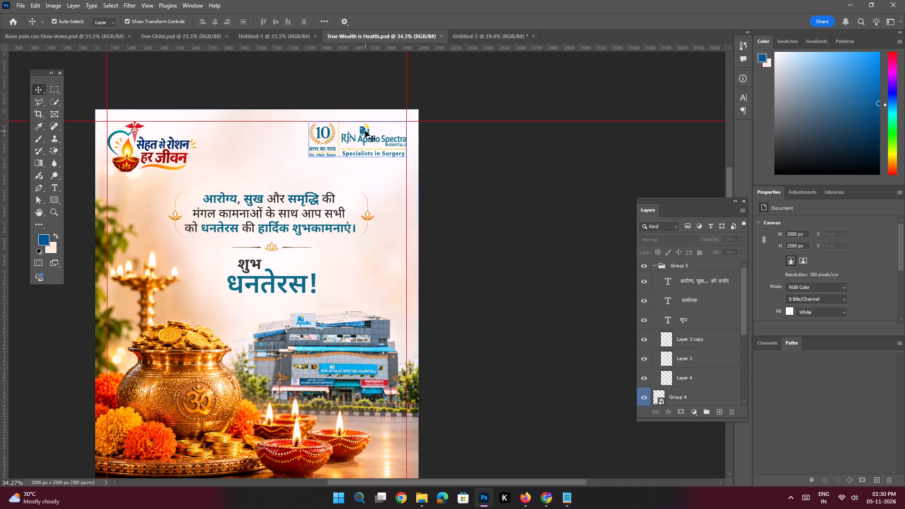
{"action": "left_click", "coordinate": [365, 131]}
{"action": "left_click_drag", "start_coordinate": [691, 387], "coordinate": [519, 57]}
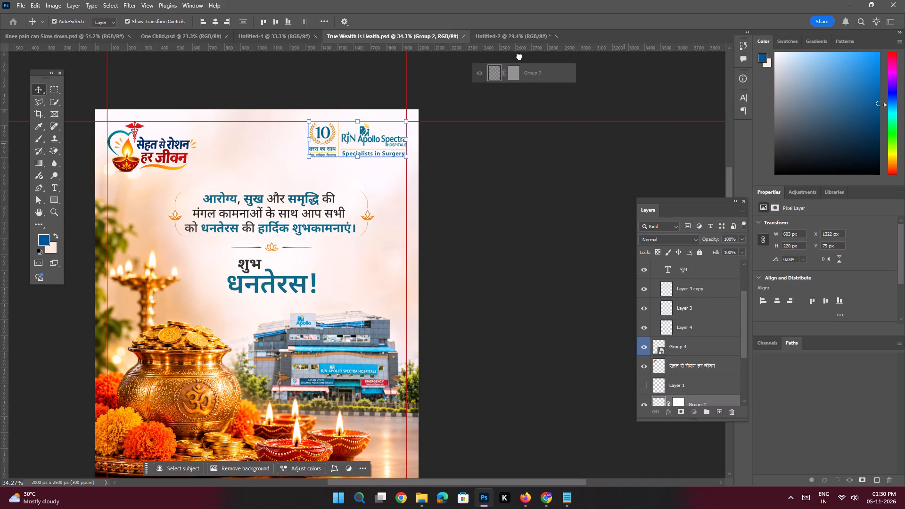
{"action": "left_click_drag", "start_coordinate": [519, 57], "coordinate": [453, 124]}
Position the hospital logo against the top and right margin guides, at X 1322 px, Y 75 px.
{"action": "key", "text": "space"}
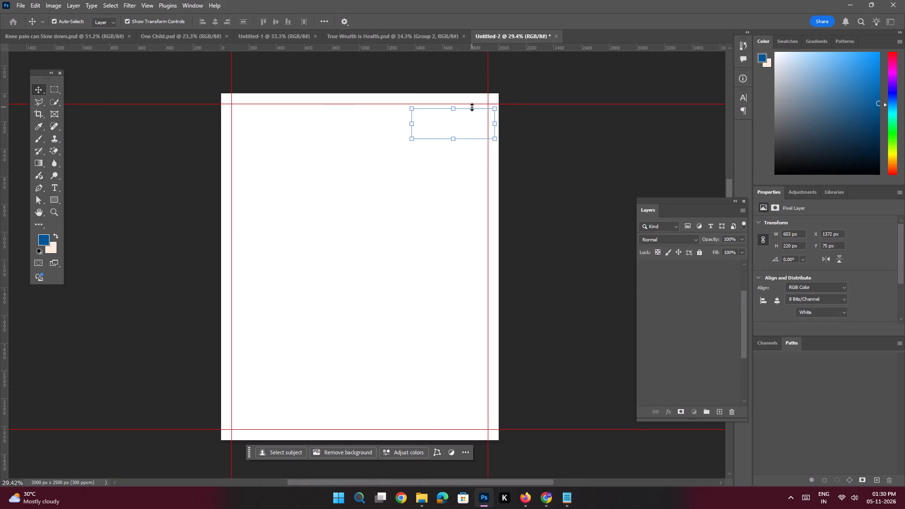
{"action": "left_click_drag", "start_coordinate": [466, 115], "coordinate": [508, 225], "text": "ctrl"}
{"action": "left_click_drag", "start_coordinate": [472, 119], "coordinate": [469, 161]}
{"action": "left_click_drag", "start_coordinate": [435, 159], "coordinate": [411, 153]}
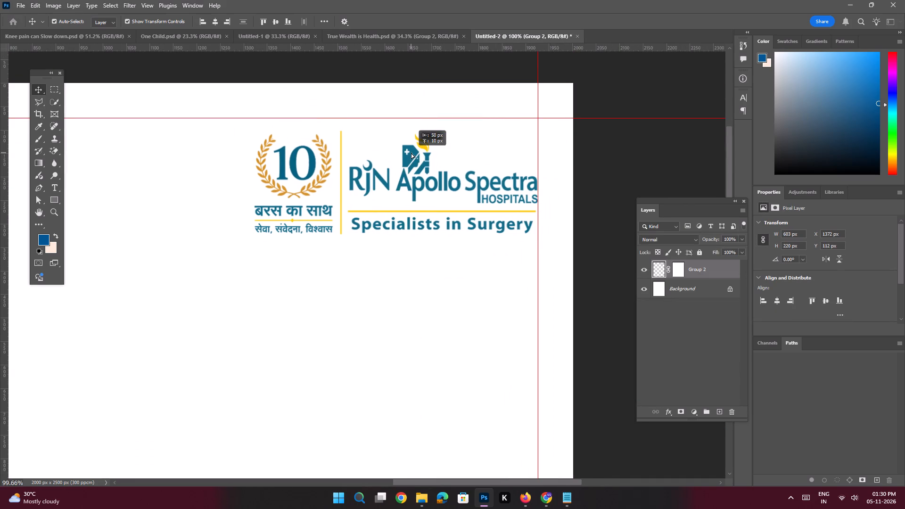
{"action": "left_click_drag", "start_coordinate": [411, 153], "coordinate": [411, 144]}
{"action": "key", "text": "space"}
{"action": "left_click_drag", "start_coordinate": [442, 191], "coordinate": [441, 191], "text": "ctrl"}
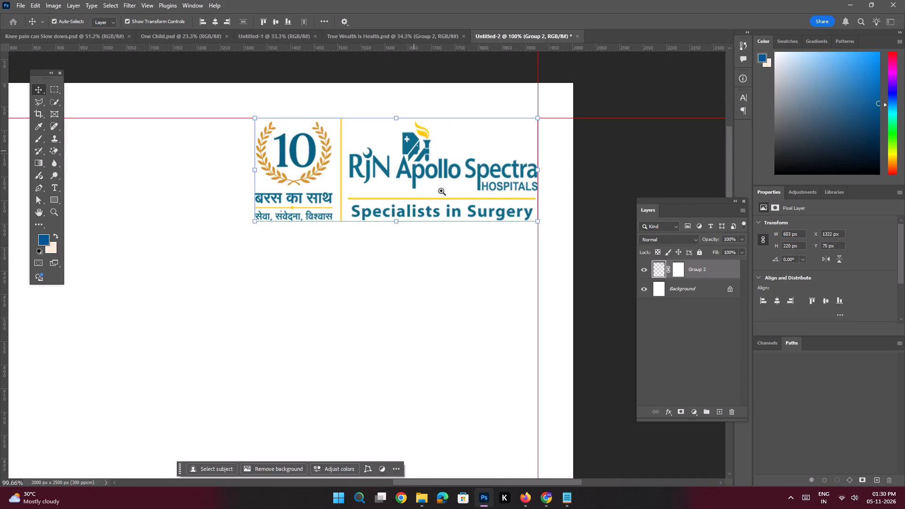
{"action": "left_click_drag", "start_coordinate": [441, 191], "coordinate": [379, 167], "text": "ctrl"}
{"action": "left_click_drag", "start_coordinate": [383, 216], "coordinate": [394, 139]}
Copy the contact strip layer "Group 4" from True Wealth is Health.psd into the new document.
{"action": "left_click", "coordinate": [361, 34]}
{"action": "key", "text": "space"}
{"action": "key", "text": "space"}
{"action": "key", "text": "space"}
{"action": "key", "text": "space"}
{"action": "key", "text": "space"}
{"action": "key", "text": "space"}
{"action": "key", "text": "space"}
{"action": "key", "text": "space"}
{"action": "left_click_drag", "start_coordinate": [329, 260], "coordinate": [355, 128]}
{"action": "left_click", "coordinate": [377, 325]}
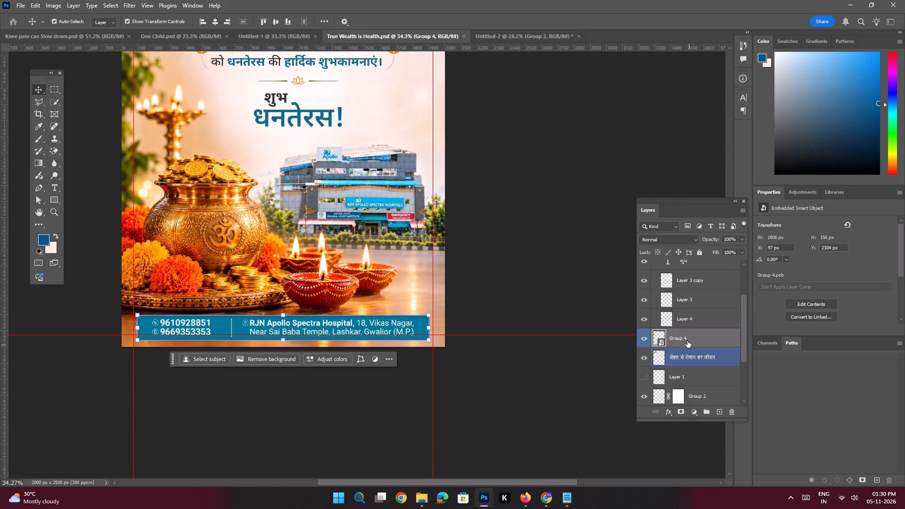
{"action": "left_click_drag", "start_coordinate": [687, 340], "coordinate": [394, 216]}
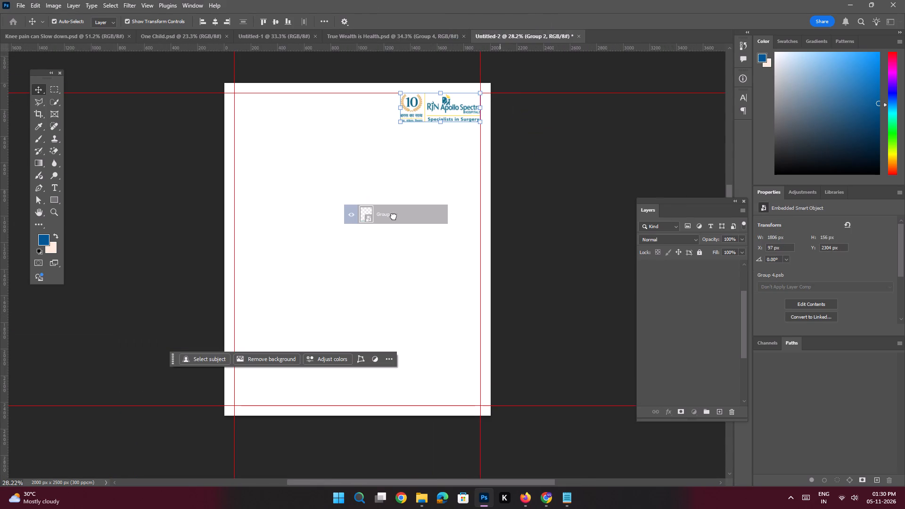
{"action": "left_click_drag", "start_coordinate": [394, 216], "coordinate": [391, 217]}
Centre the contact strip horizontally on the canvas and align it to the bottom edge.
{"action": "double_click", "coordinate": [213, 22]}
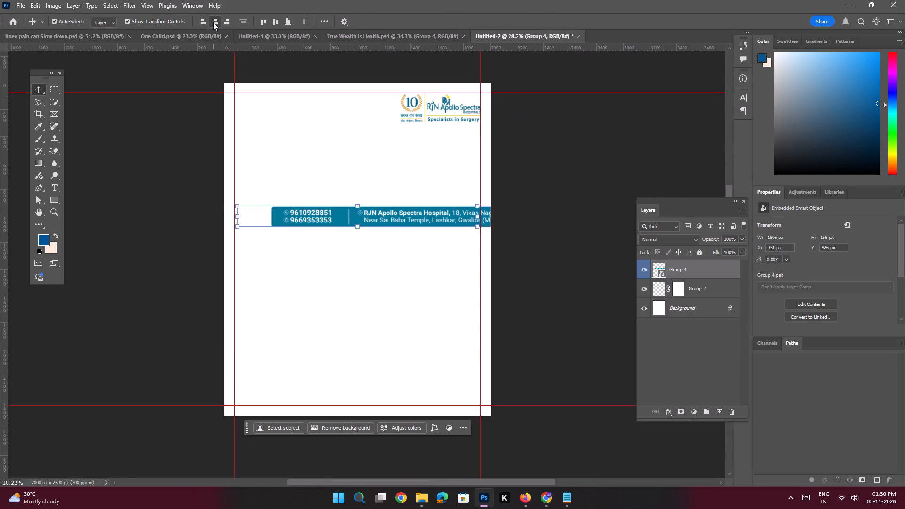
{"action": "left_click", "coordinate": [288, 24]}
{"action": "key", "text": "space"}
{"action": "left_click", "coordinate": [190, 227]}
Move the contact strip straight up from the canvas bottom to about Y 2301 px.
{"action": "key", "text": "space"}
{"action": "key", "text": "space"}
{"action": "key", "text": "space"}
{"action": "key", "text": "space"}
{"action": "key", "text": "space"}
{"action": "left_click_drag", "start_coordinate": [255, 341], "coordinate": [256, 305]}
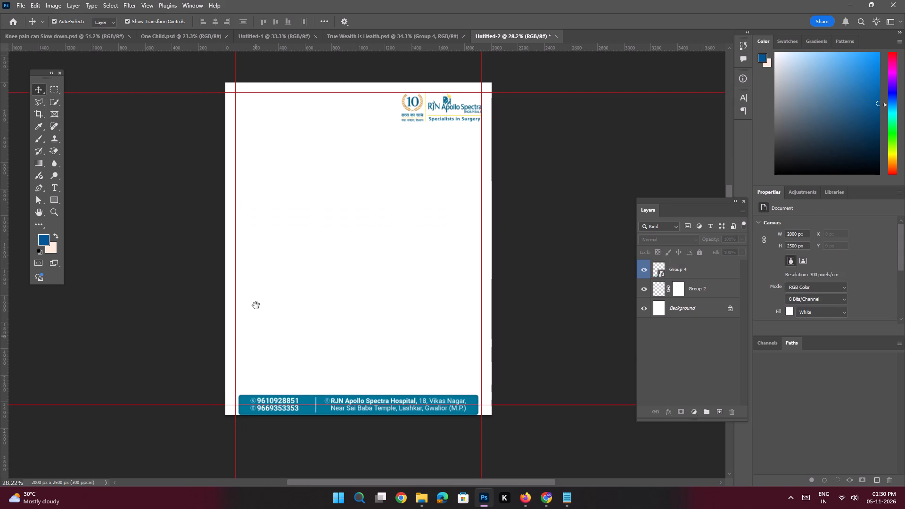
{"action": "left_click_drag", "start_coordinate": [256, 305], "coordinate": [257, 289]}
{"action": "left_click_drag", "start_coordinate": [280, 344], "coordinate": [316, 395], "text": "ctrl"}
{"action": "left_click", "coordinate": [296, 359]}
{"action": "left_click_drag", "start_coordinate": [310, 356], "coordinate": [310, 355], "text": "shift"}
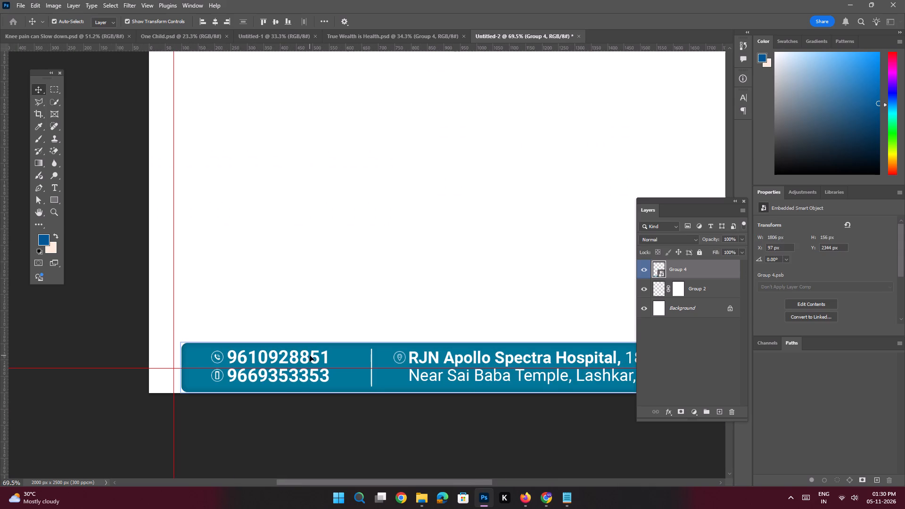
{"action": "left_click_drag", "start_coordinate": [310, 355], "coordinate": [311, 342], "text": "shift"}
{"action": "key", "text": "ctrl+space"}
{"action": "key", "text": "ctrl+space"}
{"action": "key", "text": "ctrl+space"}
{"action": "left_click_drag", "start_coordinate": [335, 290], "coordinate": [293, 267], "text": "ctrl"}
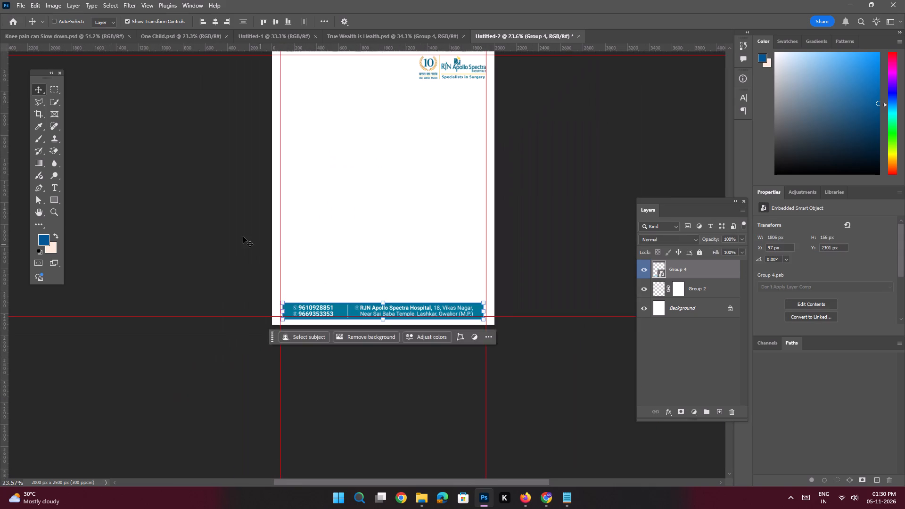
{"action": "left_click", "coordinate": [243, 237]}
Place the Bhai Dooj poster "WhatsApp Image 2026-11-05 at 1.27.52 PM" from the Downloads folder into the new document.
{"action": "key", "text": "space"}
{"action": "key", "text": "space"}
{"action": "key", "text": "space"}
{"action": "key", "text": "space"}
{"action": "key", "text": "space"}
{"action": "left_click_drag", "start_coordinate": [417, 230], "coordinate": [412, 246]}
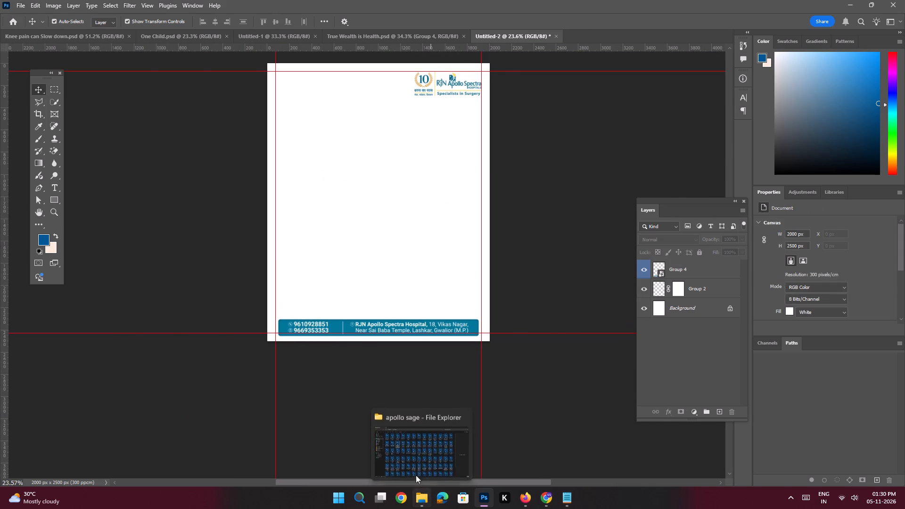
{"action": "left_click", "coordinate": [409, 449]}
{"action": "left_click", "coordinate": [55, 132]}
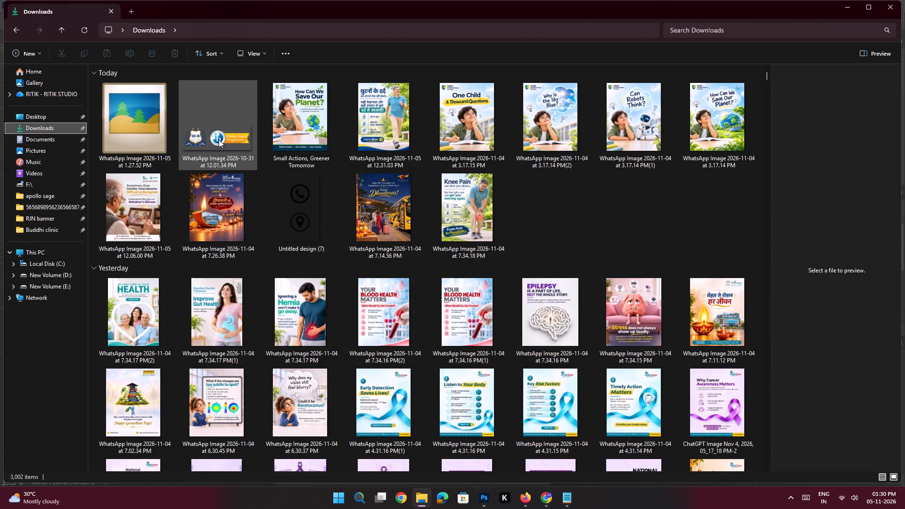
{"action": "left_click", "coordinate": [142, 130]}
{"action": "left_click_drag", "start_coordinate": [130, 132], "coordinate": [399, 327]}
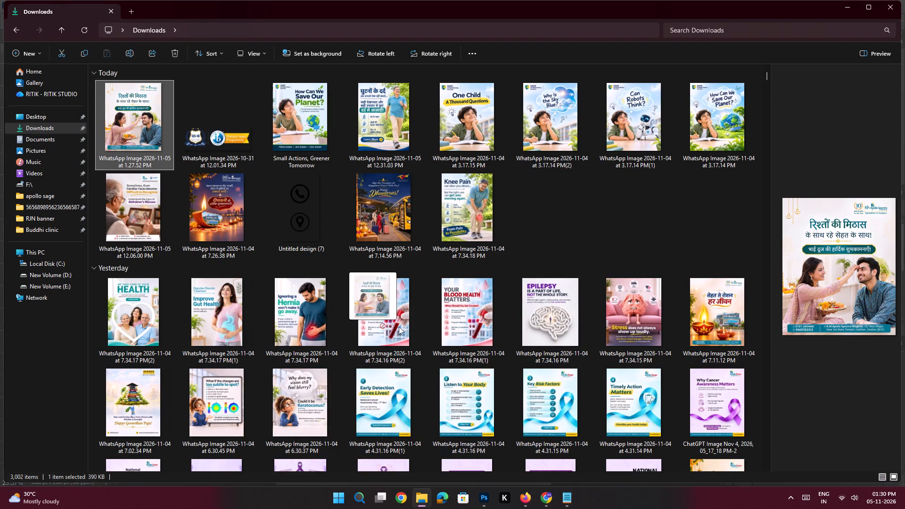
{"action": "left_click_drag", "start_coordinate": [399, 327], "coordinate": [486, 499]}
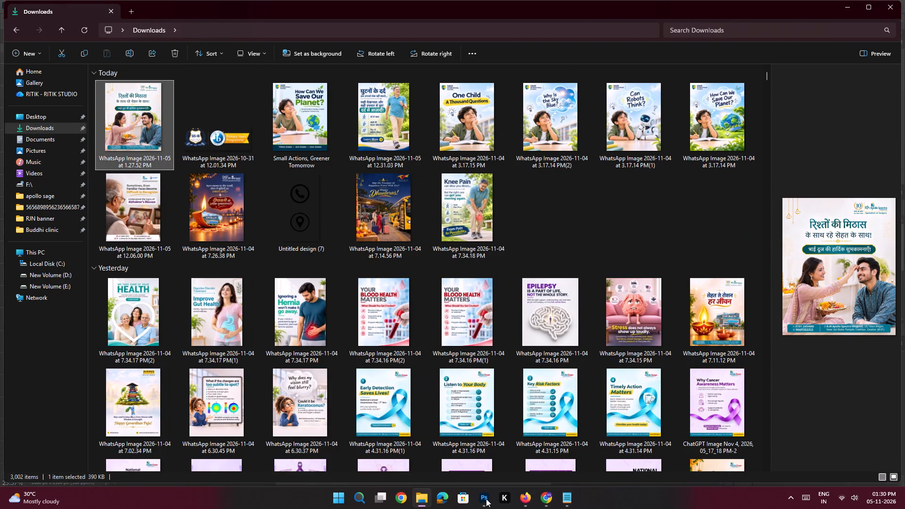
{"action": "left_click_drag", "start_coordinate": [486, 499], "coordinate": [394, 214]}
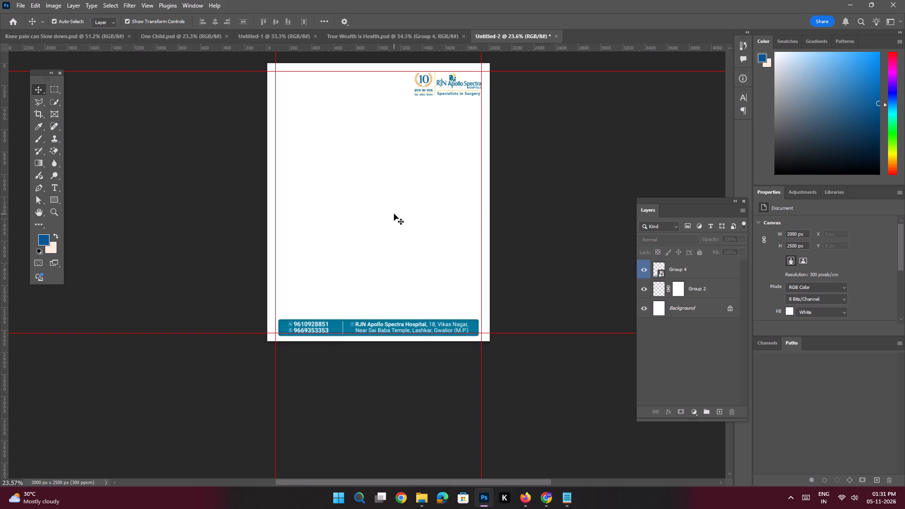
{"action": "key", "text": "Return"}
{"action": "key", "text": "Return"}
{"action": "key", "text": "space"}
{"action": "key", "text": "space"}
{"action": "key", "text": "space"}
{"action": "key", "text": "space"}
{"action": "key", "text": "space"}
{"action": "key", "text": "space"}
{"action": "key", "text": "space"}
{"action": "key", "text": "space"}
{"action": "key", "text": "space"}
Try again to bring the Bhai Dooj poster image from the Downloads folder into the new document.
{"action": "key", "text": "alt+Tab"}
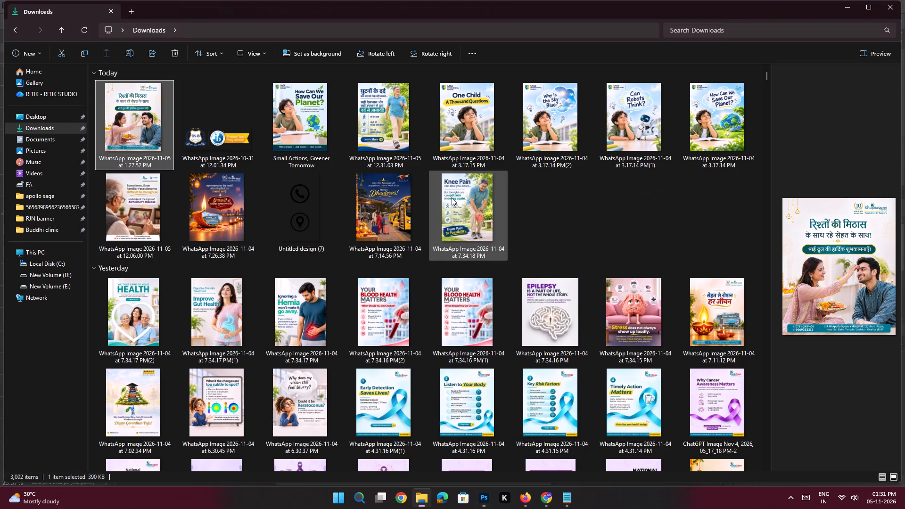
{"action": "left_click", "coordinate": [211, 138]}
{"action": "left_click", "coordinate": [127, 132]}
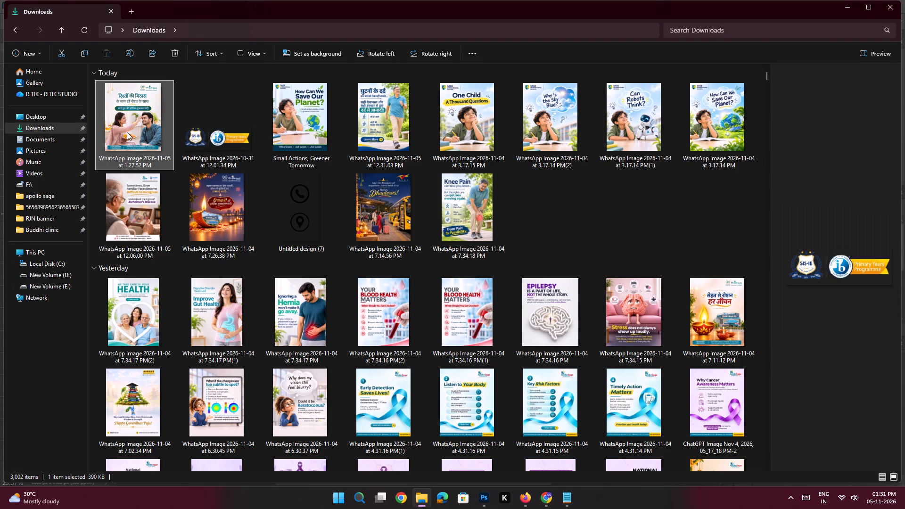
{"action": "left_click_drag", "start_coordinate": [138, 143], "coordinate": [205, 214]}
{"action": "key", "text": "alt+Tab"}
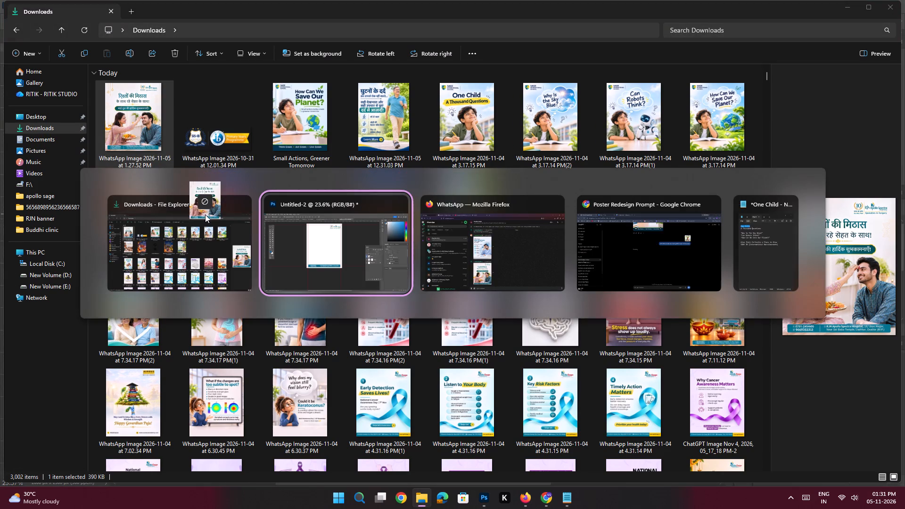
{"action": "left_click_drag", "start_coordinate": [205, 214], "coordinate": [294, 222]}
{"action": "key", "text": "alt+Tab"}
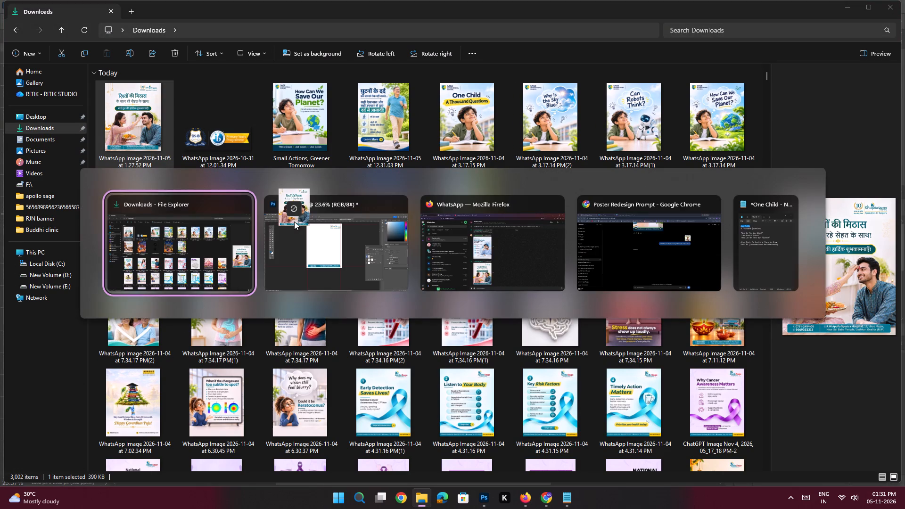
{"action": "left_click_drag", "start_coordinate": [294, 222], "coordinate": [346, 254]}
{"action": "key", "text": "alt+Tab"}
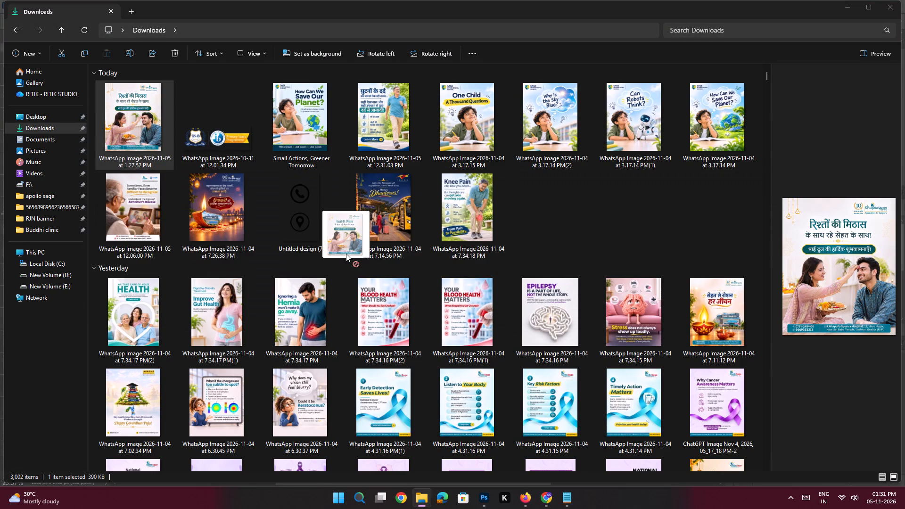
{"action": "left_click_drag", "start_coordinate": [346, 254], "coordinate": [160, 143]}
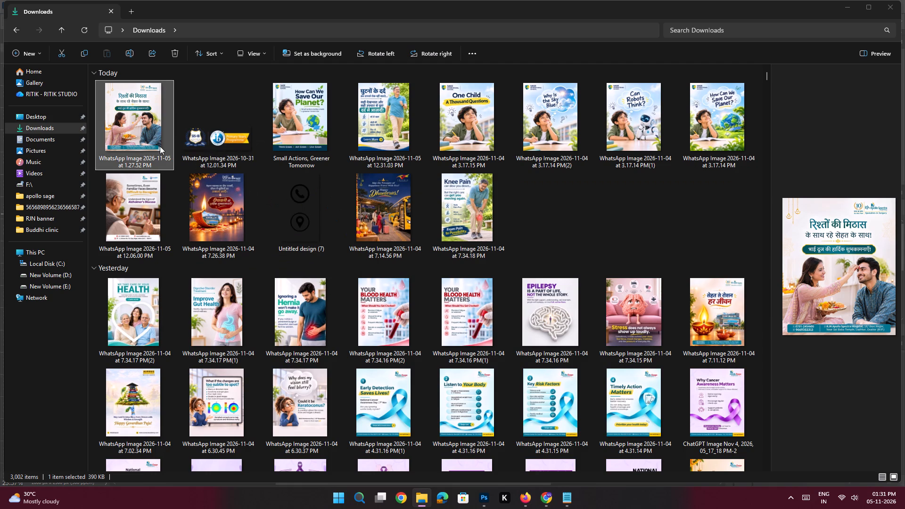
Return to Photoshop from the Downloads folder and confirm the placement of the poster image.
{"action": "left_click", "coordinate": [484, 500]}
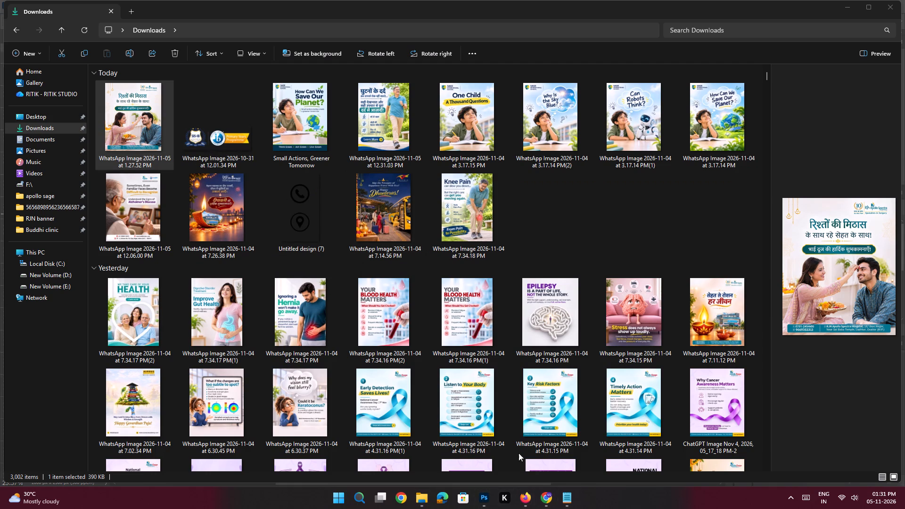
{"action": "left_click", "coordinate": [485, 503]}
{"action": "left_click", "coordinate": [843, 8]}
{"action": "key", "text": "space"}
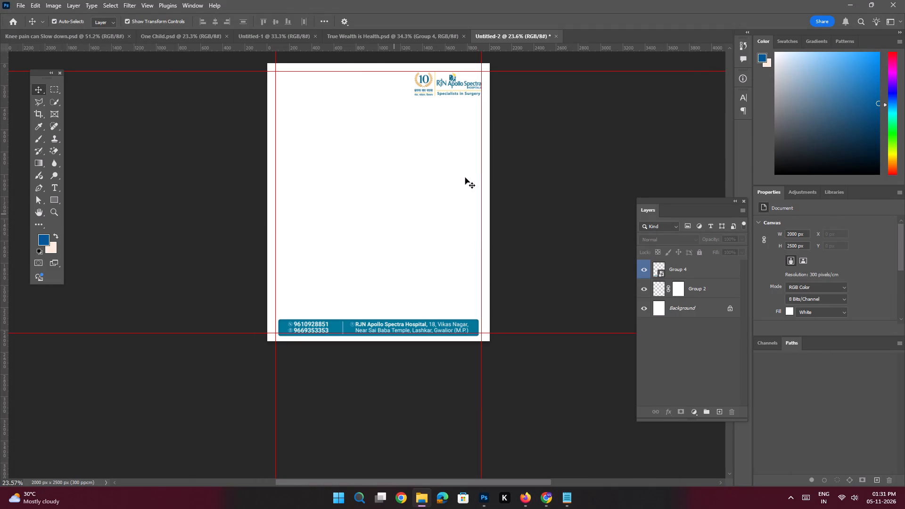
{"action": "key", "text": "Return"}
{"action": "key", "text": "Return"}
{"action": "key", "text": "period"}
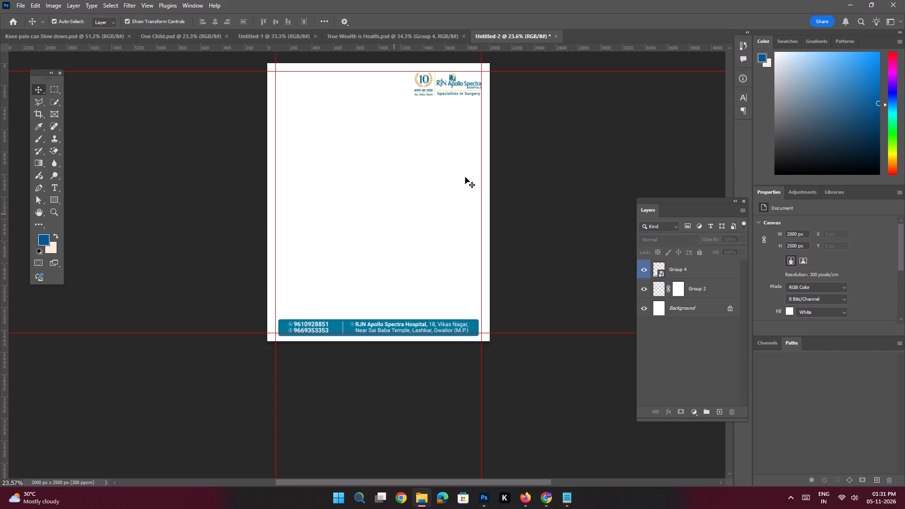
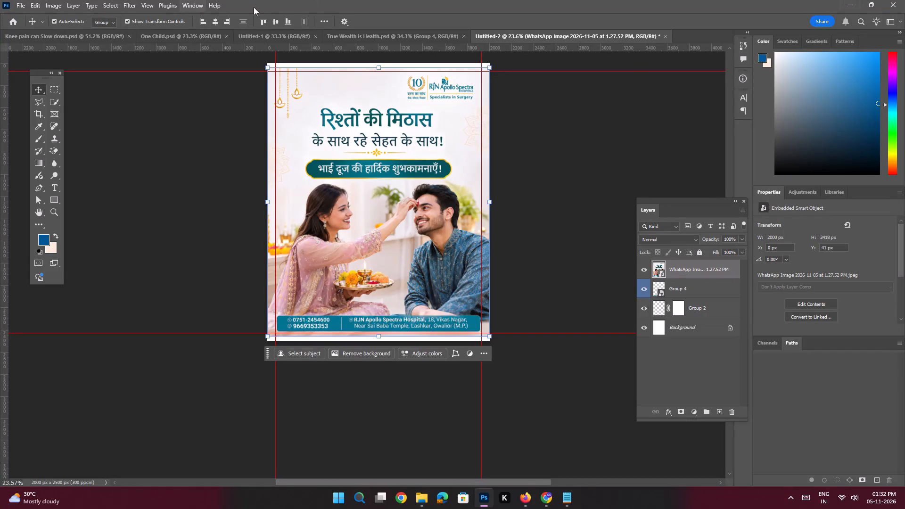
Move the Bhai Dooj poster straight down 41 px to Y 82 px, aligning its bottom edge with the canvas bottom.
{"action": "left_click", "coordinate": [210, 21]}
{"action": "double_click", "coordinate": [279, 21]}
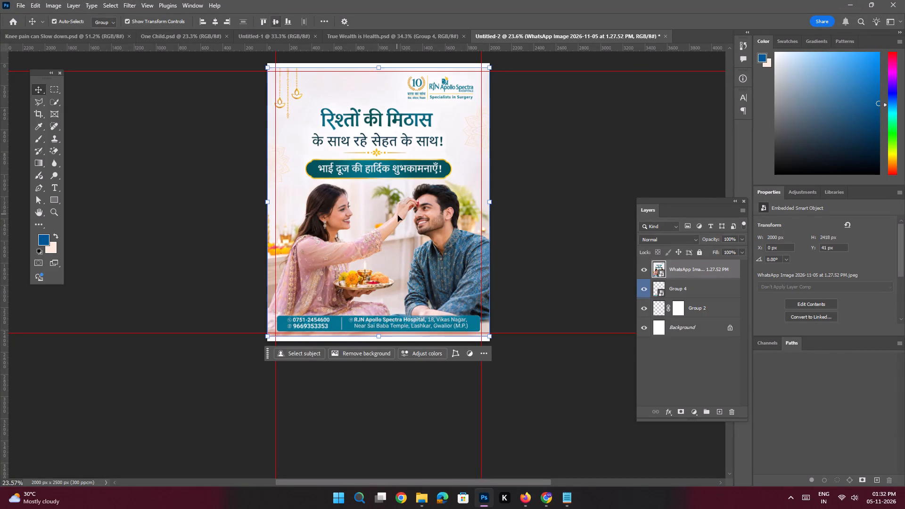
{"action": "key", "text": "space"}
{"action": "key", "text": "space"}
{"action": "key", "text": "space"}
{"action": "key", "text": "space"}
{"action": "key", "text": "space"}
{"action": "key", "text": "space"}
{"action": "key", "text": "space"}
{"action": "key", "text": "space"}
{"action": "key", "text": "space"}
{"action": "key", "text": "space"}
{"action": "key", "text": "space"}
{"action": "left_click_drag", "start_coordinate": [375, 166], "coordinate": [373, 160]}
{"action": "left_click", "coordinate": [386, 150]}
{"action": "left_click_drag", "start_coordinate": [392, 144], "coordinate": [392, 149], "text": "shift"}
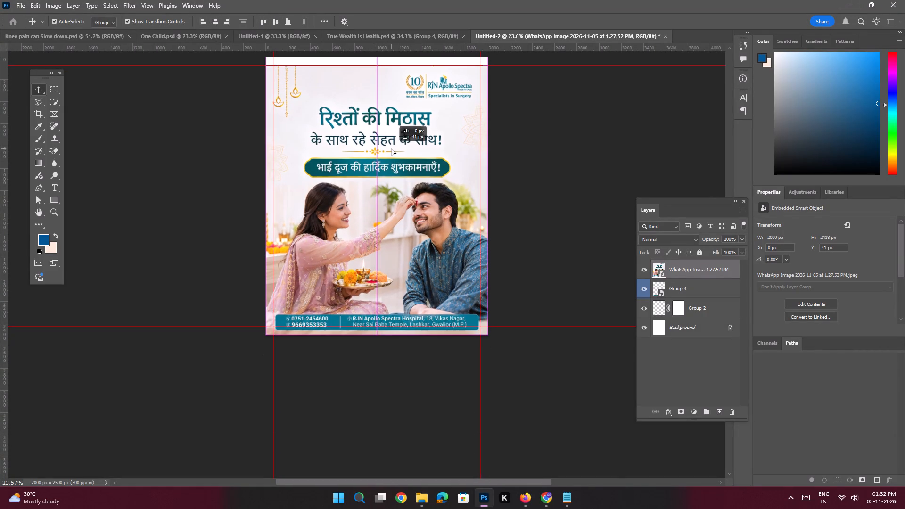
{"action": "left_click_drag", "start_coordinate": [392, 149], "coordinate": [392, 150], "text": "shift"}
Use the Magic Eraser on the poster's RJN Apollo Spectra logo and accept rasterizing the smart object.
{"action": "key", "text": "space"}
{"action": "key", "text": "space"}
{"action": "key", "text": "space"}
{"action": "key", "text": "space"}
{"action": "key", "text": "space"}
{"action": "left_click_drag", "start_coordinate": [415, 103], "coordinate": [396, 148]}
{"action": "left_click_drag", "start_coordinate": [378, 125], "coordinate": [396, 180], "text": "ctrl"}
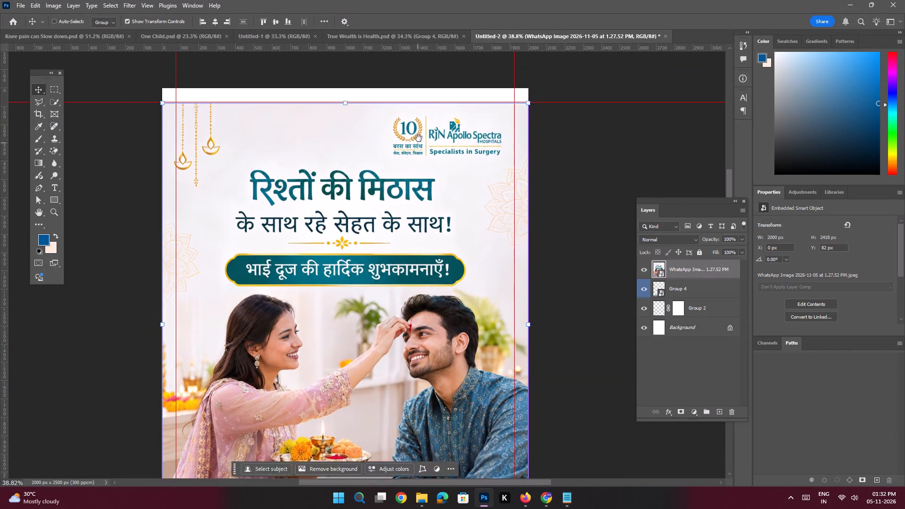
{"action": "left_click_drag", "start_coordinate": [419, 138], "coordinate": [412, 163]}
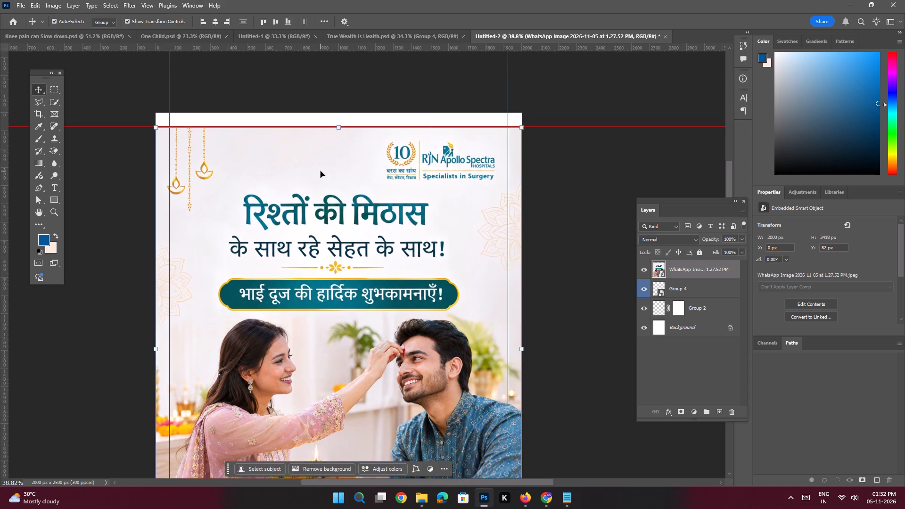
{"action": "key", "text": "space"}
{"action": "left_click_drag", "start_coordinate": [434, 154], "coordinate": [447, 188], "text": "ctrl"}
{"action": "left_click_drag", "start_coordinate": [469, 169], "coordinate": [447, 198]}
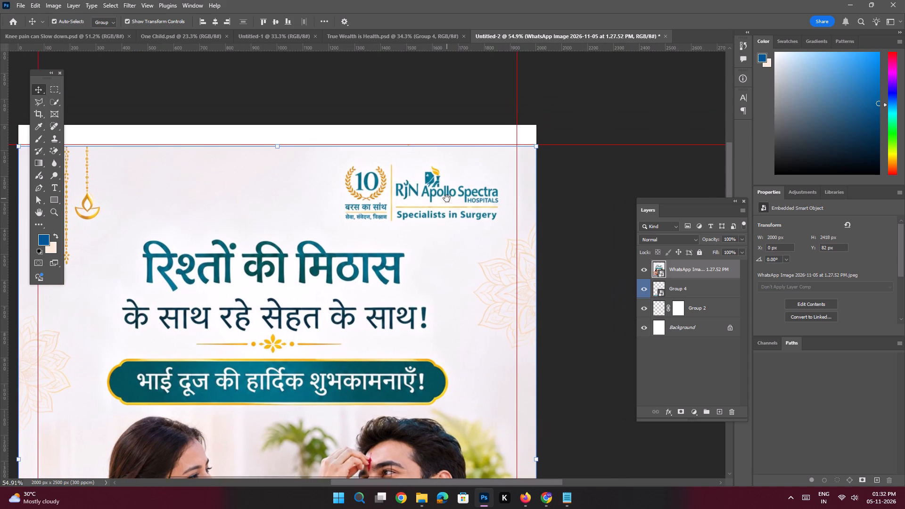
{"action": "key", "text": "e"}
{"action": "left_click", "coordinate": [445, 197]}
{"action": "left_click", "coordinate": [421, 186]}
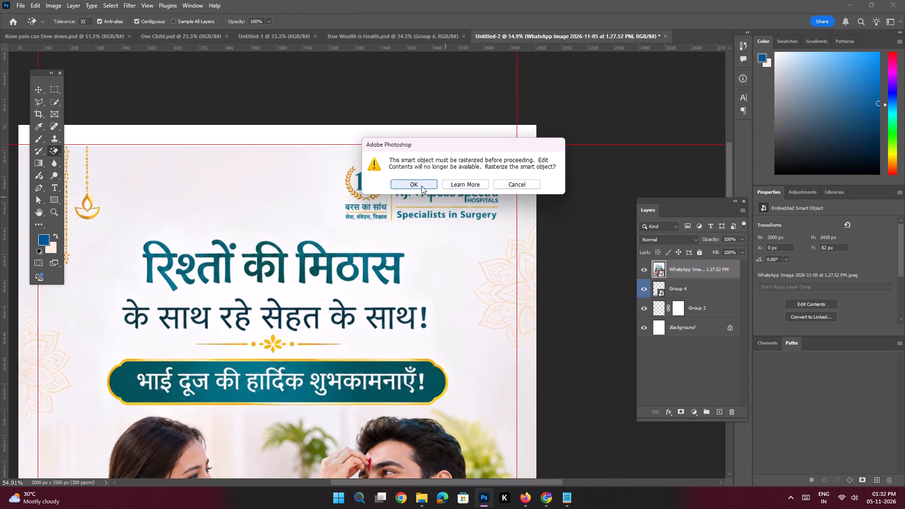
Outline the RJN Apollo Spectra logo block on the poster image, about 654 x 251 px, and fill it with matching background.
{"action": "key", "text": "space"}
{"action": "left_click_drag", "start_coordinate": [444, 158], "coordinate": [461, 201], "text": "ctrl"}
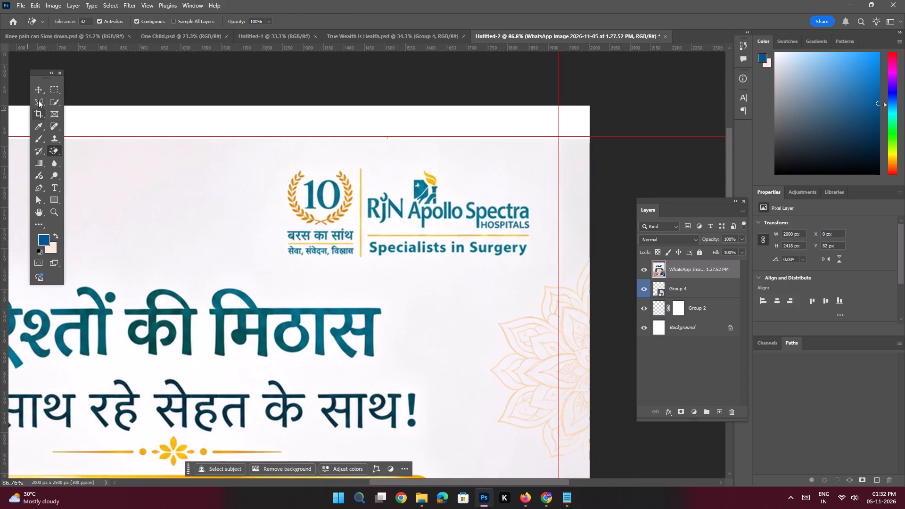
{"action": "left_click", "coordinate": [38, 100]}
{"action": "left_click", "coordinate": [281, 206]}
{"action": "left_click", "coordinate": [285, 169]}
{"action": "left_click", "coordinate": [303, 159]}
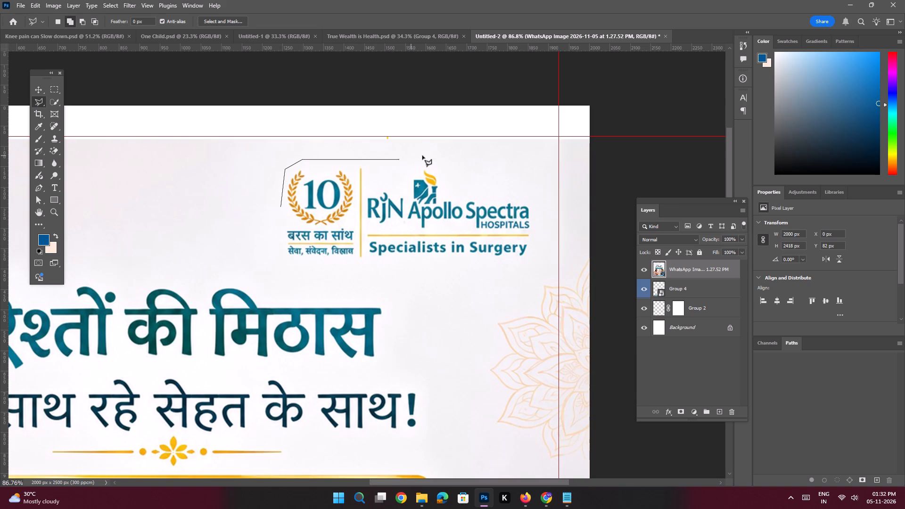
{"action": "left_click", "coordinate": [433, 156], "text": "shift"}
{"action": "left_click_drag", "start_coordinate": [485, 169], "coordinate": [490, 172]}
{"action": "left_click", "coordinate": [548, 192]}
{"action": "left_click_drag", "start_coordinate": [548, 225], "coordinate": [544, 234]}
{"action": "left_click", "coordinate": [535, 260]}
{"action": "left_click", "coordinate": [521, 262]}
{"action": "left_click", "coordinate": [284, 264], "text": "shift"}
{"action": "left_click", "coordinate": [281, 238]}
{"action": "double_click", "coordinate": [281, 203]}
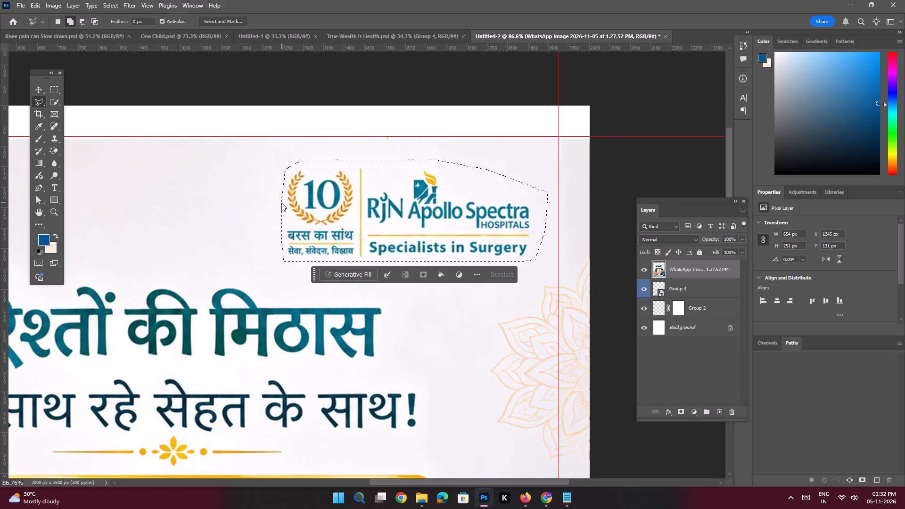
{"action": "key", "text": "shift+BackSpace"}
{"action": "key", "text": "Return"}
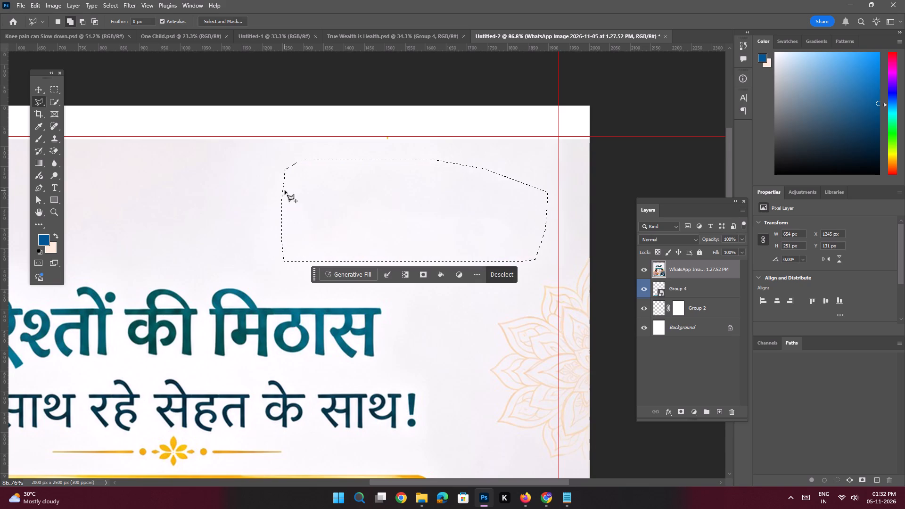
{"action": "key", "text": "ctrl+d"}
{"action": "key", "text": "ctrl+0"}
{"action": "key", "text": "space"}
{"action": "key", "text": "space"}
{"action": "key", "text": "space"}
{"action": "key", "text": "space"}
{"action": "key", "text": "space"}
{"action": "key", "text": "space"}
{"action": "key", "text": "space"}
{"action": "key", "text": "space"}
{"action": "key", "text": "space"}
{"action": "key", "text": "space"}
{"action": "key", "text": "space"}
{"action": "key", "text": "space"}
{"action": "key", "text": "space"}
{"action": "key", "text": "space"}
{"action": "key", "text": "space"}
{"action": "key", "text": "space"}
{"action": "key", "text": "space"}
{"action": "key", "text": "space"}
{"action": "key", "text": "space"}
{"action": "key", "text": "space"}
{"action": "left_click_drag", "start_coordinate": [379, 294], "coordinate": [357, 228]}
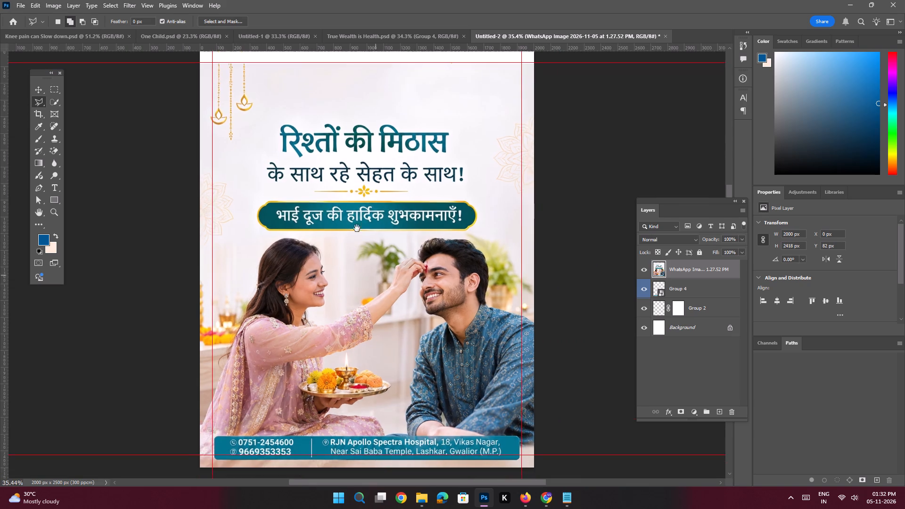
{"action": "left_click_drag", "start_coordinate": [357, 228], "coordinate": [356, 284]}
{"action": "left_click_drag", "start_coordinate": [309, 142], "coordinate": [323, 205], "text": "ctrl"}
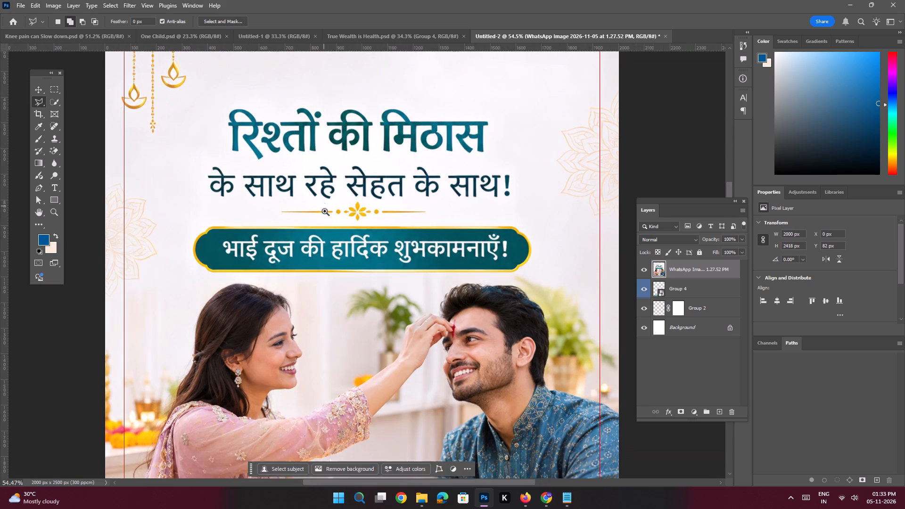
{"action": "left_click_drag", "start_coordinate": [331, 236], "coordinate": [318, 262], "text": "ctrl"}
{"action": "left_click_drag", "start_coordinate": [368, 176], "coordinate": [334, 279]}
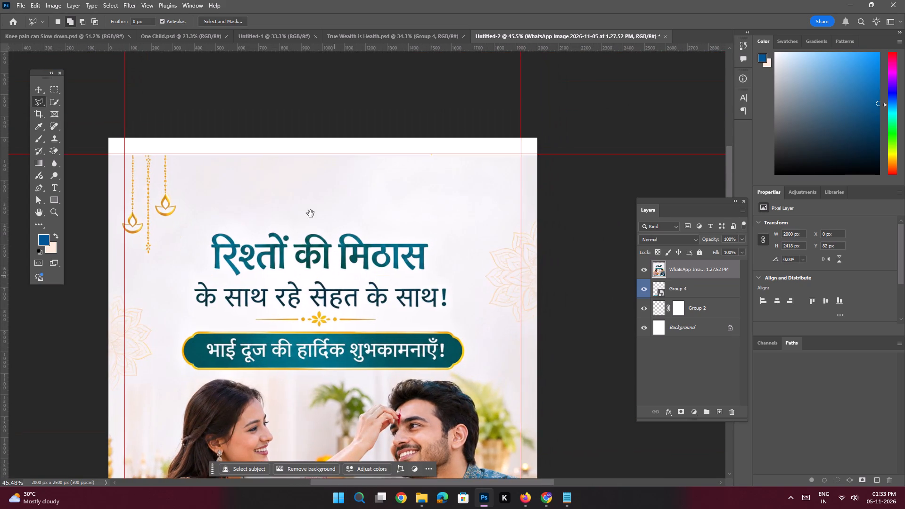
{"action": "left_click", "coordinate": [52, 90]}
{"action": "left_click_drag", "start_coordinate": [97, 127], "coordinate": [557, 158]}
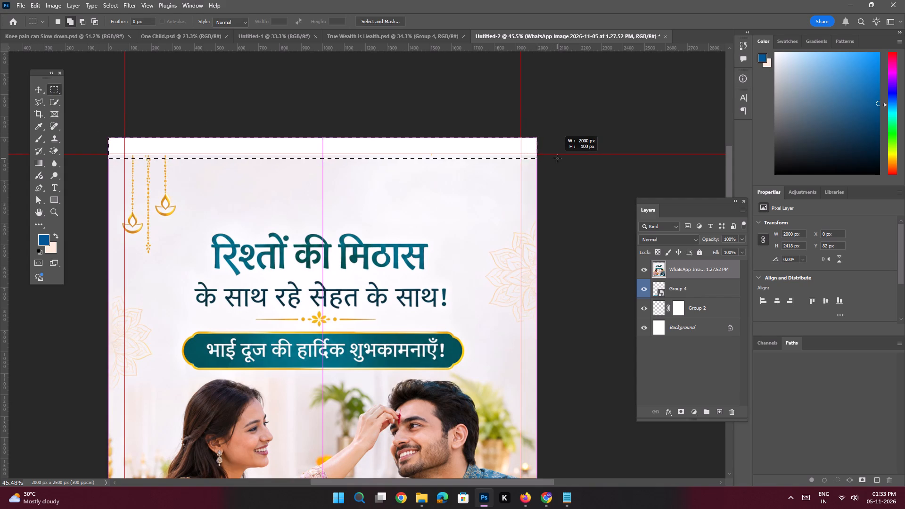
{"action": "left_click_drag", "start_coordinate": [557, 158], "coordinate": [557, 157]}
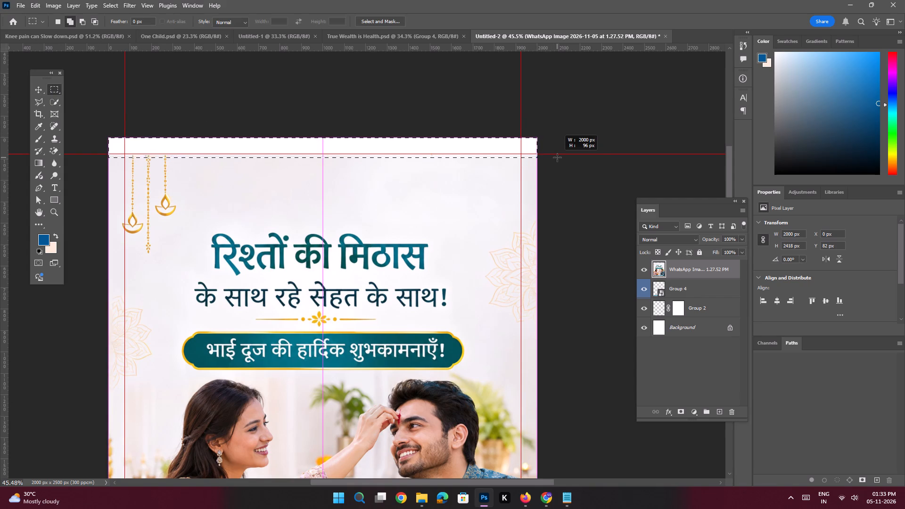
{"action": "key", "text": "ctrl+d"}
Outline the three hanging diya ornaments on the poster, about 303 x 479 px, and fill the area with matching background.
{"action": "key", "text": "ctrl+space"}
{"action": "key", "text": "ctrl+space"}
{"action": "key", "text": "ctrl+space"}
{"action": "key", "text": "ctrl+space"}
{"action": "key", "text": "ctrl+space"}
{"action": "key", "text": "ctrl+space"}
{"action": "key", "text": "ctrl+space"}
{"action": "key", "text": "ctrl+space"}
{"action": "key", "text": "ctrl+space"}
{"action": "key", "text": "ctrl+space"}
{"action": "key", "text": "ctrl+space"}
{"action": "key", "text": "ctrl+space"}
{"action": "key", "text": "ctrl+space"}
{"action": "key", "text": "ctrl+space"}
{"action": "left_click_drag", "start_coordinate": [130, 172], "coordinate": [172, 231], "text": "ctrl"}
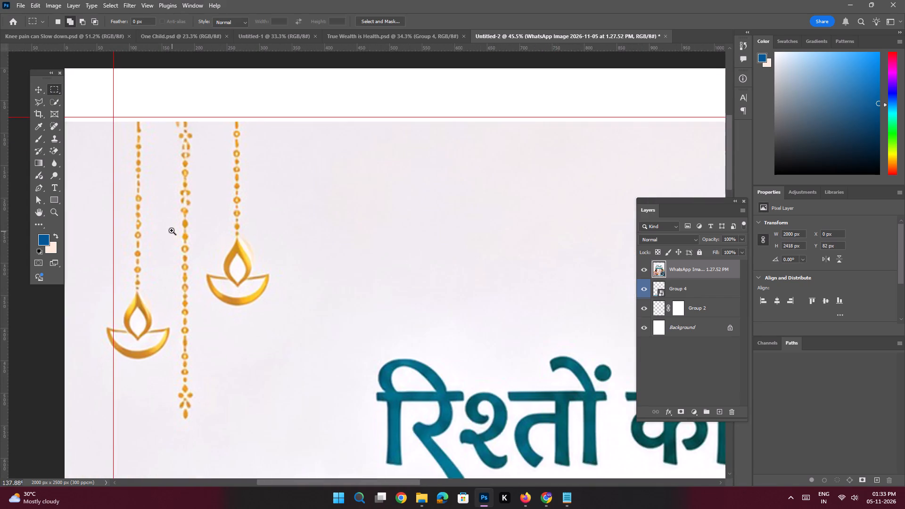
{"action": "left_click_drag", "start_coordinate": [169, 230], "coordinate": [308, 214]}
{"action": "left_click", "coordinate": [44, 98]}
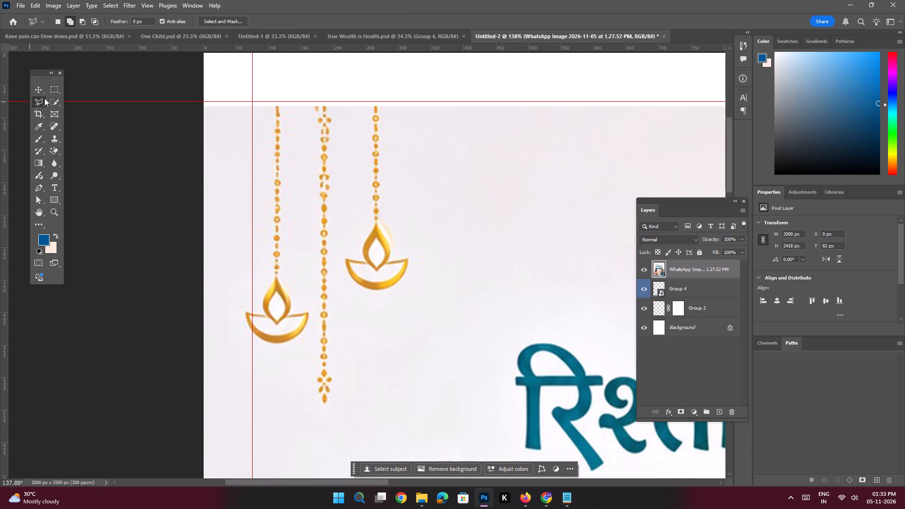
{"action": "left_click", "coordinate": [265, 107]}
{"action": "left_click", "coordinate": [266, 224], "text": "shift"}
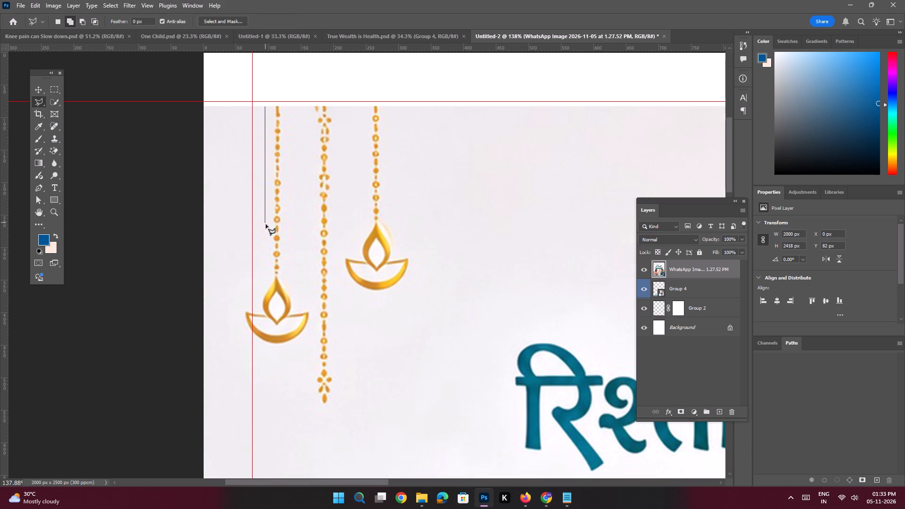
{"action": "left_click", "coordinate": [248, 279]}
{"action": "left_click", "coordinate": [232, 325]}
{"action": "left_click", "coordinate": [247, 362]}
{"action": "left_click", "coordinate": [287, 376]}
{"action": "left_click", "coordinate": [305, 410]}
{"action": "left_click", "coordinate": [324, 417]}
{"action": "left_click", "coordinate": [332, 417]}
{"action": "left_click", "coordinate": [348, 311]}
{"action": "left_click", "coordinate": [399, 302]}
{"action": "left_click", "coordinate": [429, 270]}
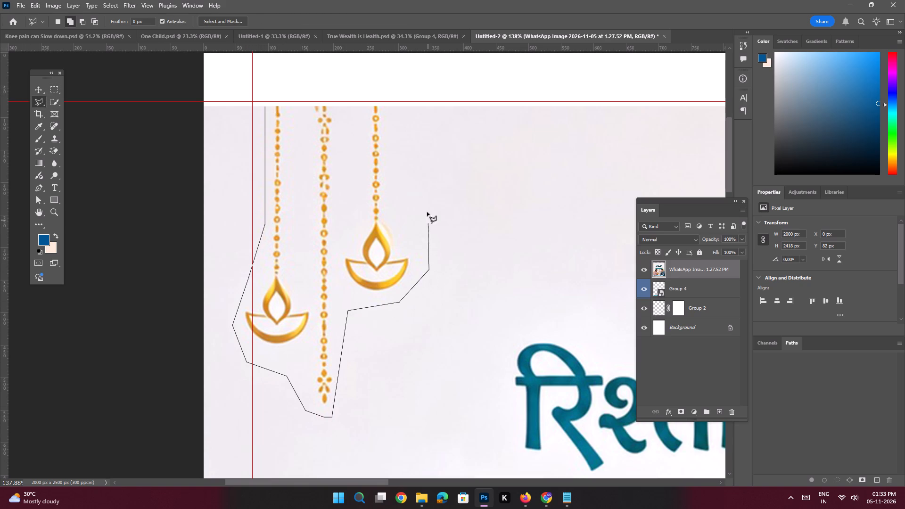
{"action": "left_click", "coordinate": [427, 212]}
{"action": "left_click", "coordinate": [392, 107]}
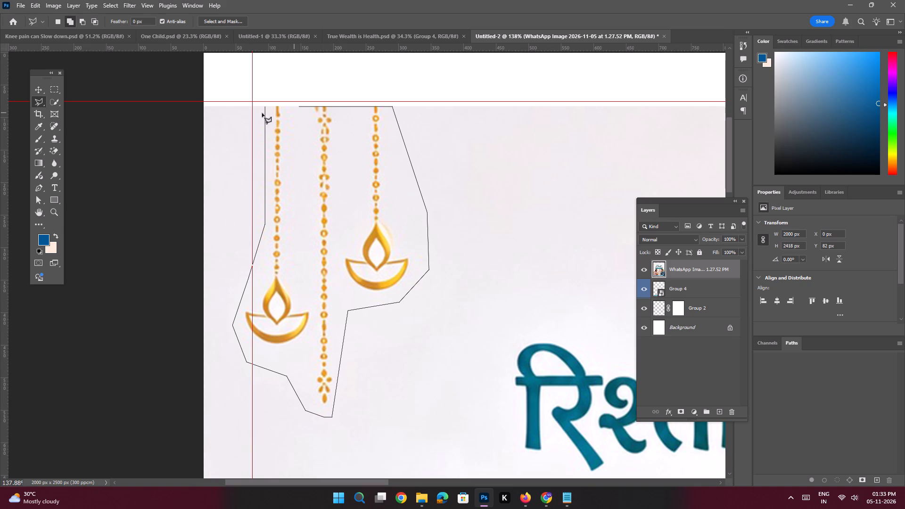
{"action": "double_click", "coordinate": [261, 111], "text": "shift"}
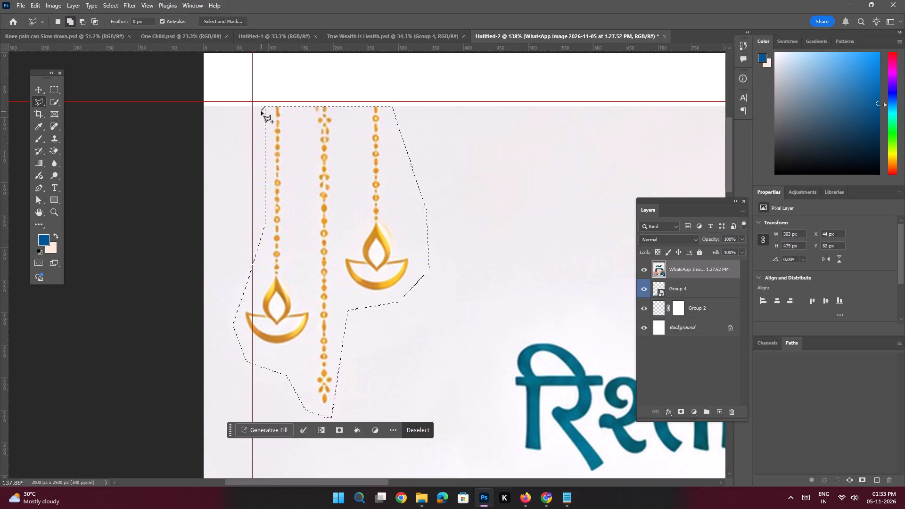
{"action": "key", "text": "shift+BackSpace"}
{"action": "key", "text": "Return"}
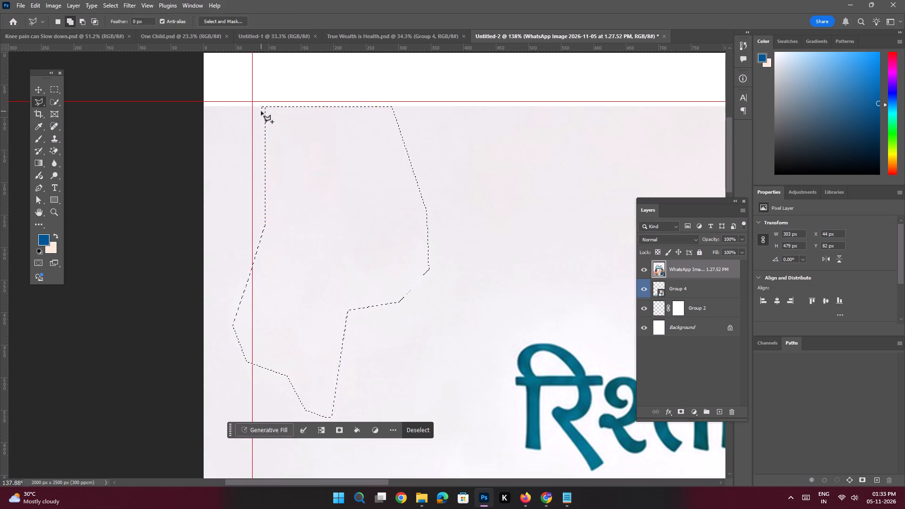
{"action": "key", "text": "ctrl+d"}
Select the full-width white band along the canvas top, about 2000 x 100 px, and fill it to extend the poster background.
{"action": "key", "text": "ctrl+0"}
{"action": "key", "text": "space"}
{"action": "key", "text": "space"}
{"action": "key", "text": "space"}
{"action": "key", "text": "space"}
{"action": "key", "text": "space"}
{"action": "key", "text": "space"}
{"action": "key", "text": "space"}
{"action": "key", "text": "space"}
{"action": "key", "text": "space"}
{"action": "key", "text": "space"}
{"action": "key", "text": "space"}
{"action": "key", "text": "space"}
{"action": "key", "text": "space"}
{"action": "key", "text": "space"}
{"action": "key", "text": "space"}
{"action": "left_click_drag", "start_coordinate": [358, 144], "coordinate": [359, 167]}
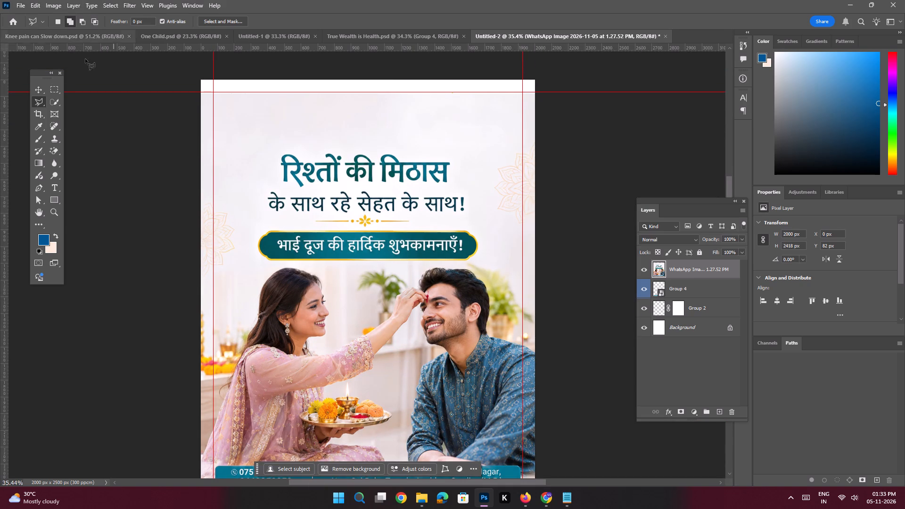
{"action": "left_click", "coordinate": [58, 86]}
{"action": "key", "text": "space"}
{"action": "key", "text": "space"}
{"action": "key", "text": "space"}
{"action": "key", "text": "space"}
{"action": "key", "text": "space"}
{"action": "key", "text": "space"}
{"action": "key", "text": "space"}
{"action": "left_click_drag", "start_coordinate": [278, 107], "coordinate": [255, 141]}
{"action": "left_click_drag", "start_coordinate": [189, 103], "coordinate": [196, 115], "text": "ctrl"}
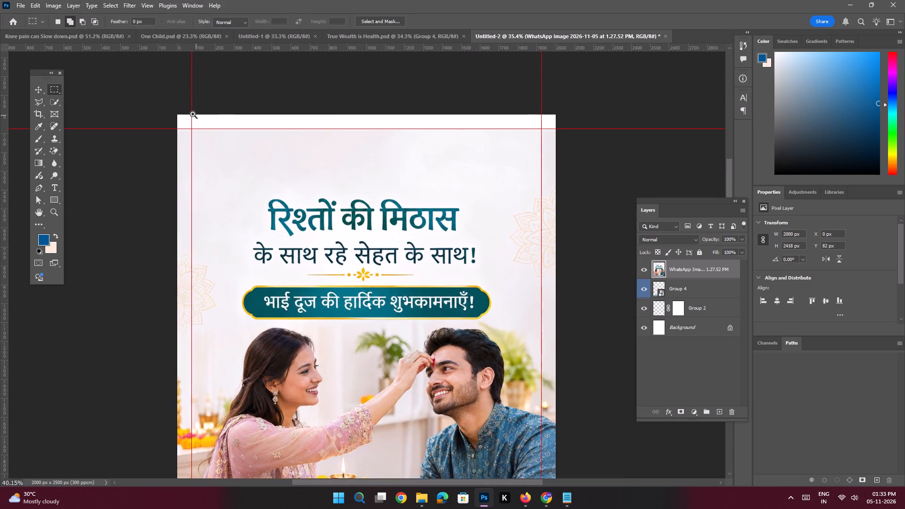
{"action": "left_click_drag", "start_coordinate": [165, 103], "coordinate": [631, 133]}
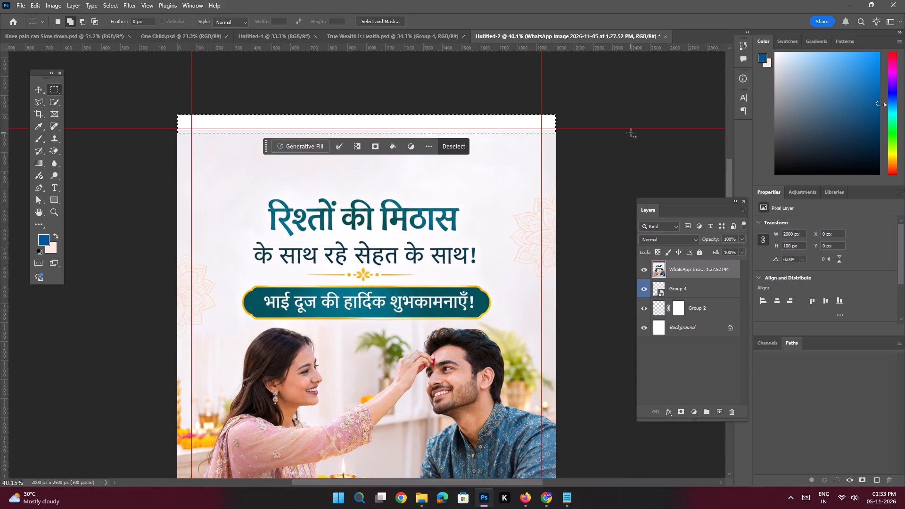
{"action": "key", "text": "shift+BackSpace"}
{"action": "key", "text": "Return"}
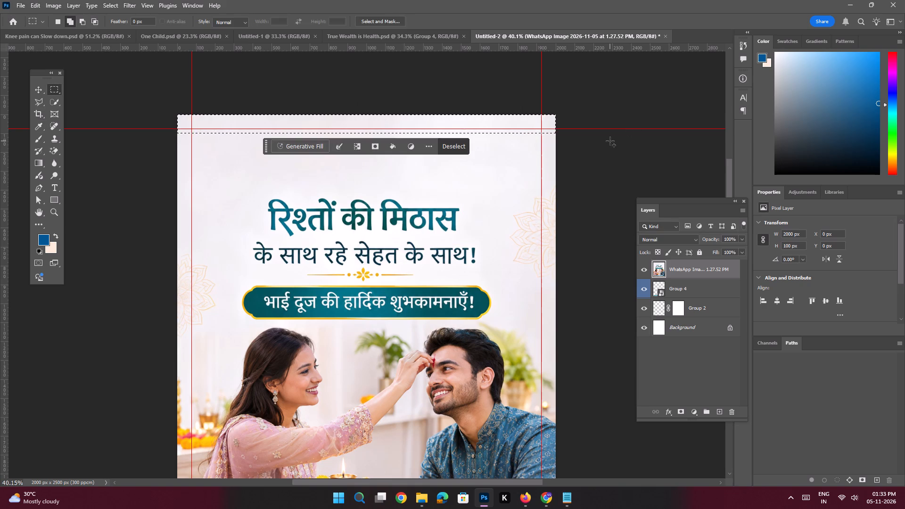
{"action": "key", "text": "ctrl+d"}
Outline the teal contact strip on the poster image, about 1850 x 159 px, and run Generative Fill with the prompt "Remove this".
{"action": "key", "text": "ctrl+0"}
{"action": "key", "text": "space"}
{"action": "key", "text": "space"}
{"action": "key", "text": "space"}
{"action": "key", "text": "space"}
{"action": "key", "text": "space"}
{"action": "key", "text": "space"}
{"action": "key", "text": "space"}
{"action": "key", "text": "space"}
{"action": "key", "text": "space"}
{"action": "key", "text": "space"}
{"action": "key", "text": "space"}
{"action": "key", "text": "space"}
{"action": "key", "text": "space"}
{"action": "key", "text": "space"}
{"action": "key", "text": "space"}
{"action": "key", "text": "space"}
{"action": "key", "text": "space"}
{"action": "key", "text": "space"}
{"action": "key", "text": "space"}
{"action": "key", "text": "space"}
{"action": "left_click_drag", "start_coordinate": [470, 239], "coordinate": [465, 209]}
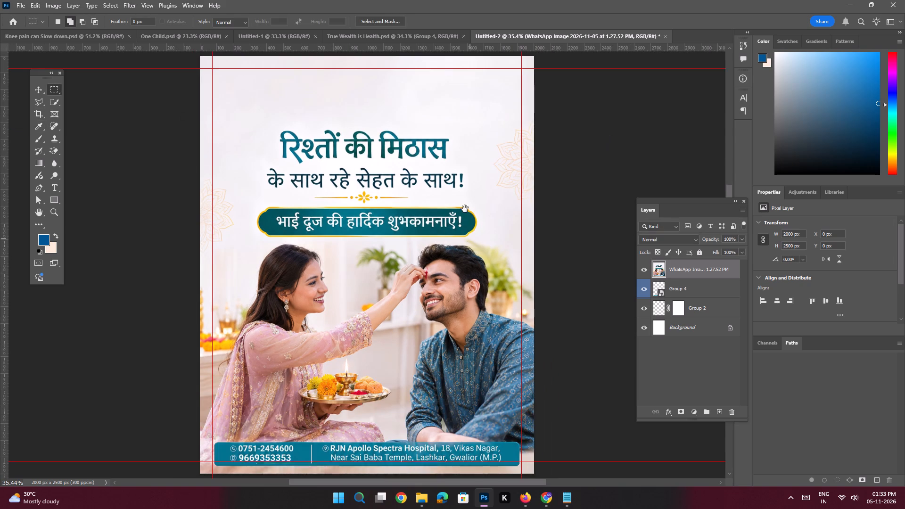
{"action": "left_click_drag", "start_coordinate": [465, 209], "coordinate": [455, 159]}
{"action": "left_click_drag", "start_coordinate": [364, 329], "coordinate": [384, 354], "text": "ctrl"}
{"action": "left_click_drag", "start_coordinate": [384, 354], "coordinate": [379, 313]}
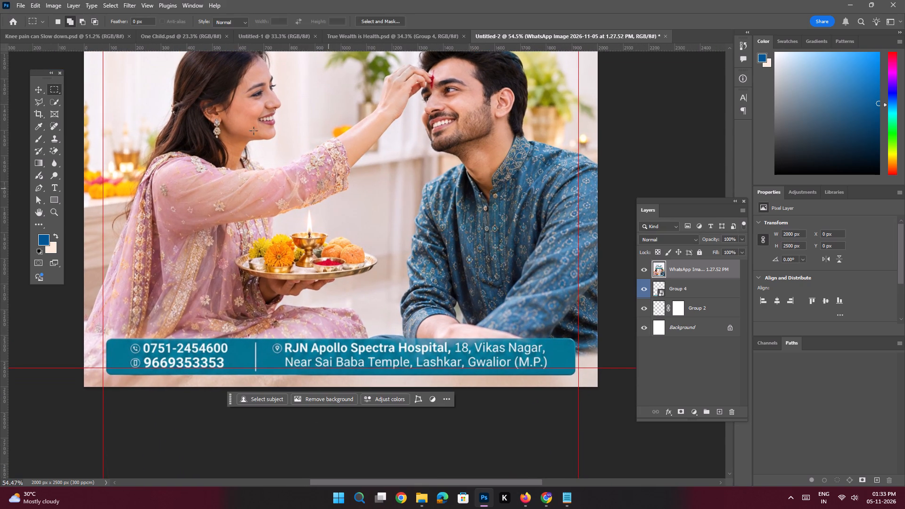
{"action": "left_click", "coordinate": [38, 104]}
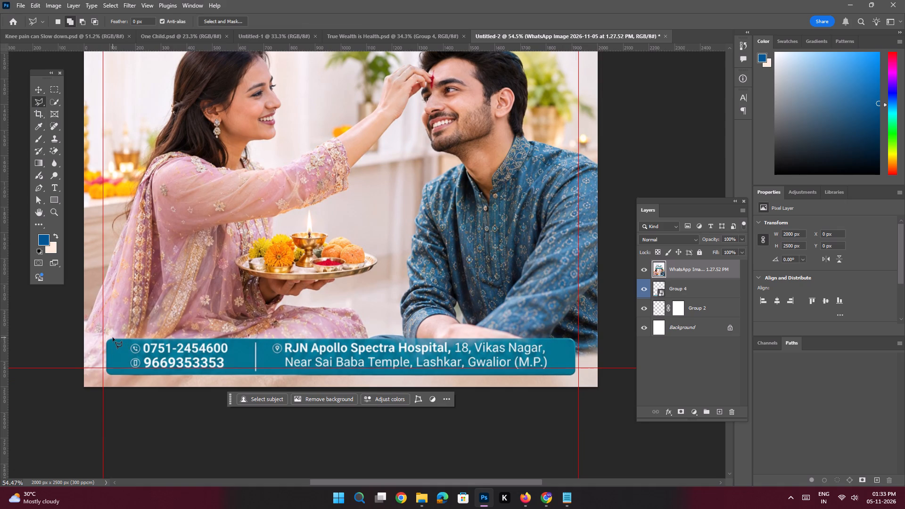
{"action": "left_click", "coordinate": [113, 337]}
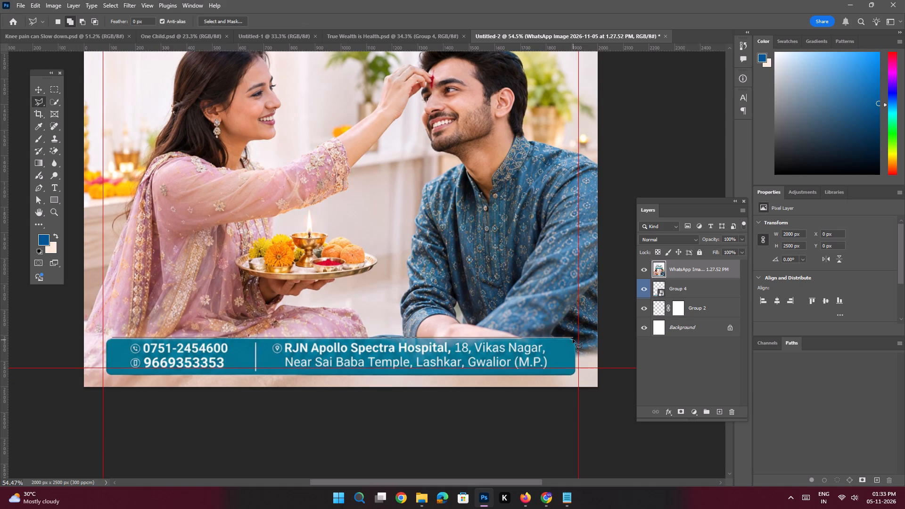
{"action": "left_click", "coordinate": [575, 339], "text": "shift"}
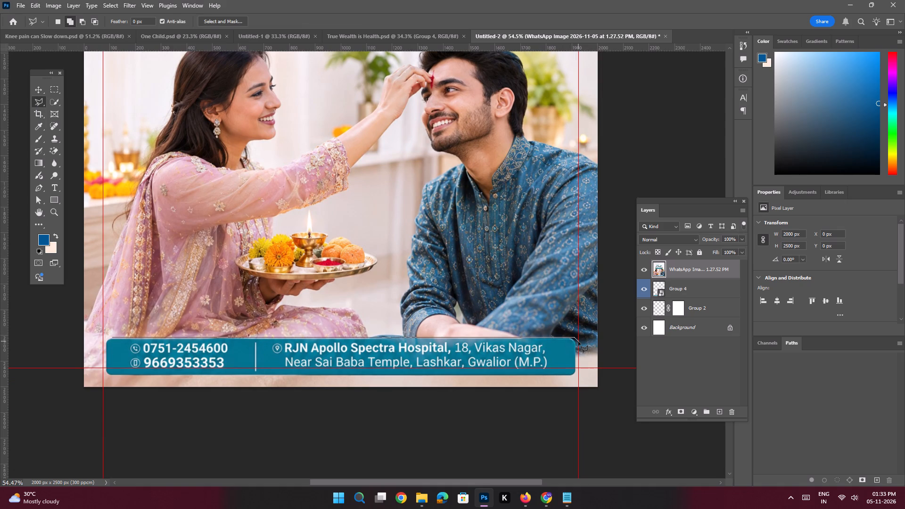
{"action": "left_click", "coordinate": [578, 342]}
{"action": "left_click", "coordinate": [576, 378]}
{"action": "left_click", "coordinate": [106, 373], "text": "shift"}
{"action": "left_click", "coordinate": [101, 338], "text": "shift"}
{"action": "left_click", "coordinate": [111, 337]}
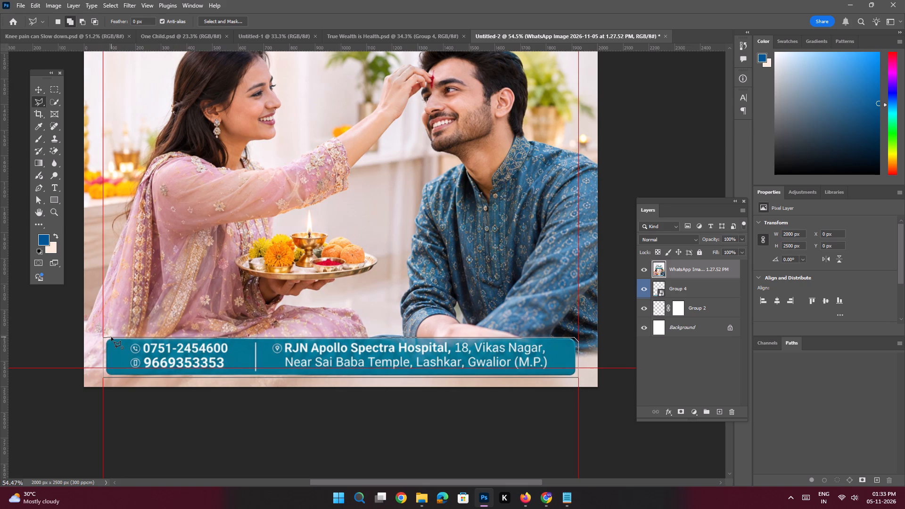
{"action": "left_click", "coordinate": [279, 388]}
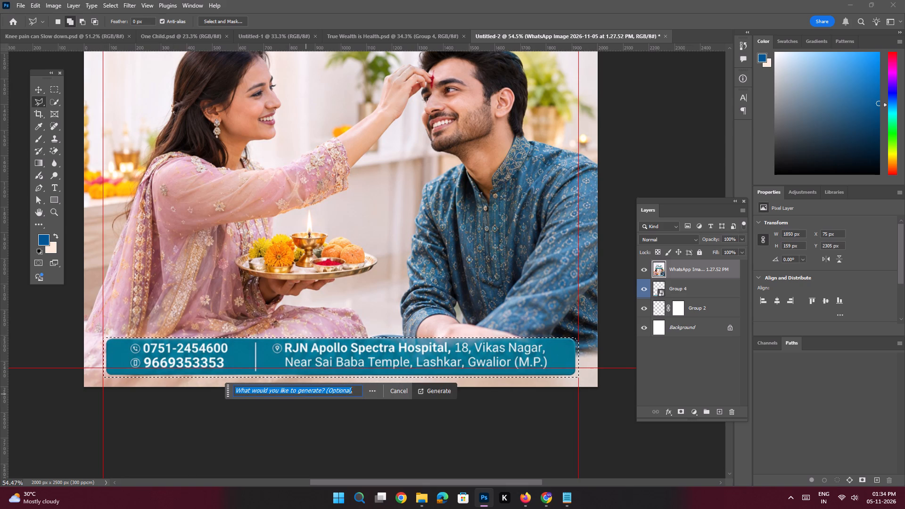
{"action": "type", "text": "Re"}
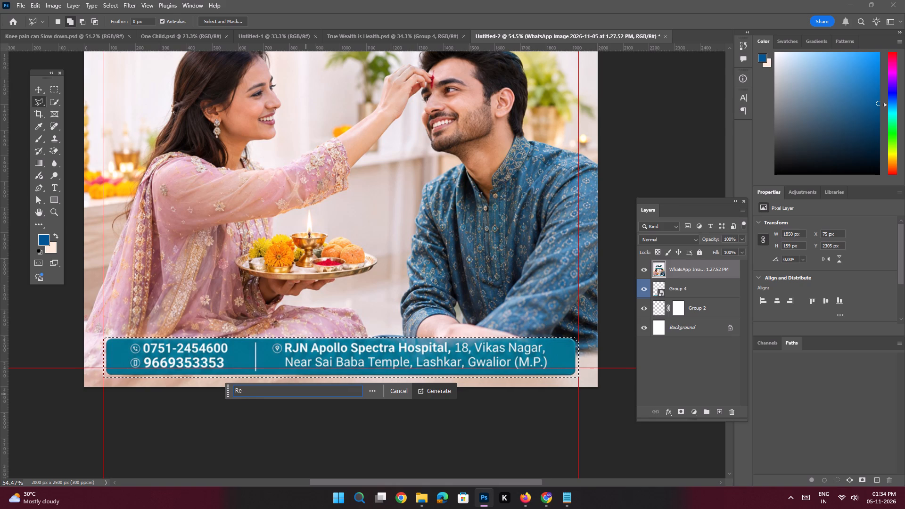
{"action": "type", "text": "move this"}
{"action": "key", "text": "space"}
{"action": "key", "text": "Return"}
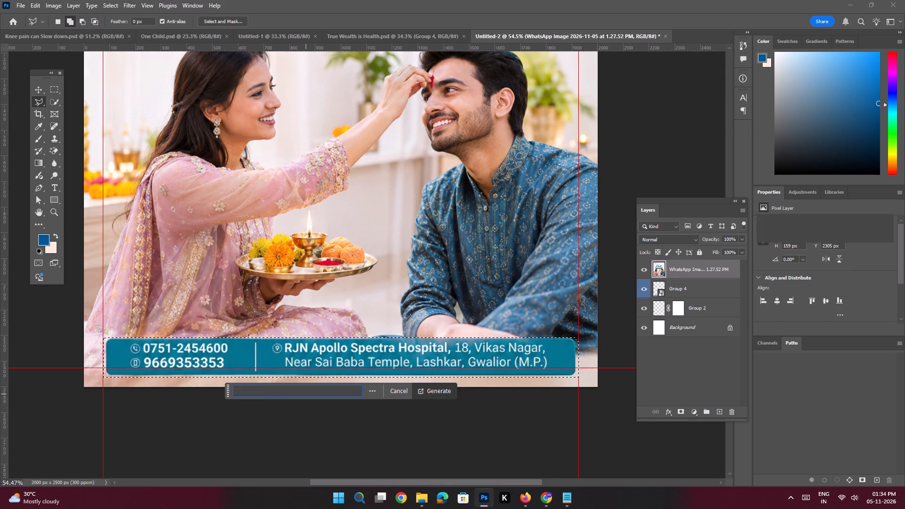
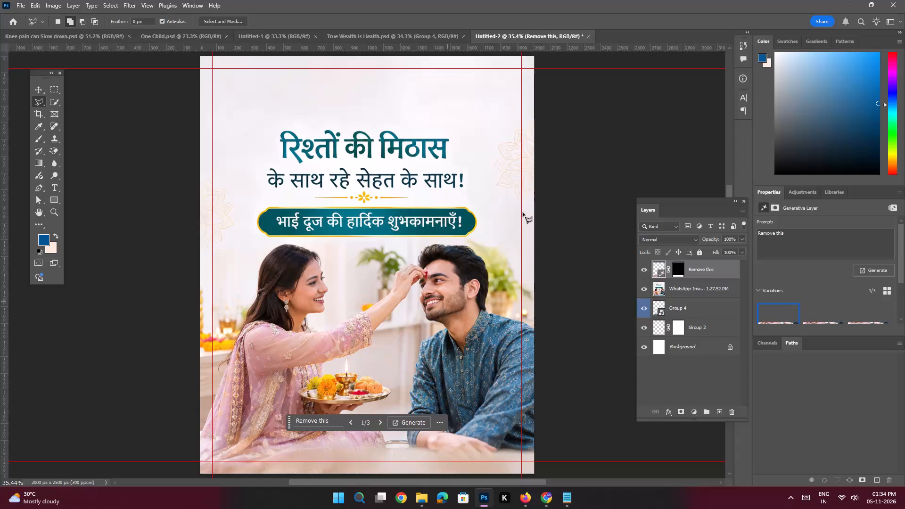
Move the "Remove this" and WhatsApp poster image layers together below Group 2, directly above the Background layer.
{"action": "left_click_drag", "start_coordinate": [406, 199], "coordinate": [407, 186]}
{"action": "left_click", "coordinate": [678, 291], "text": "shift"}
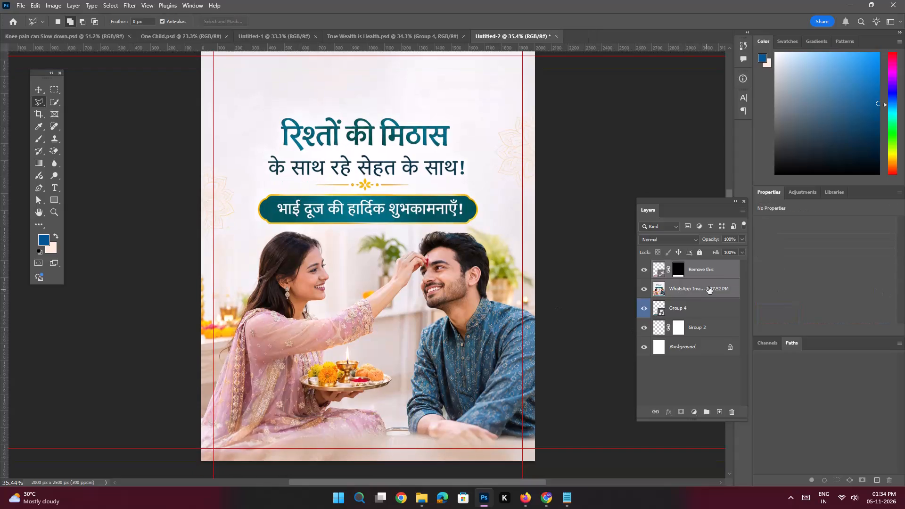
{"action": "left_click_drag", "start_coordinate": [706, 272], "coordinate": [708, 336]}
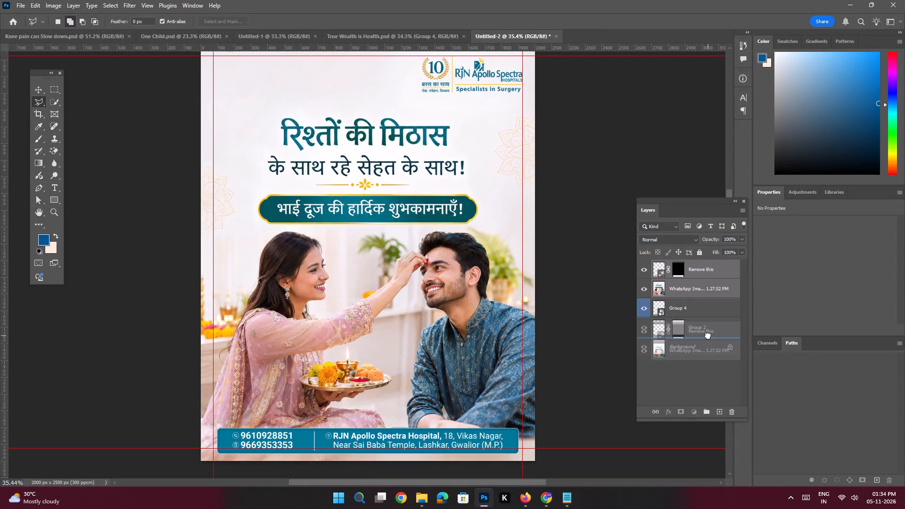
{"action": "left_click_drag", "start_coordinate": [708, 336], "coordinate": [708, 332]}
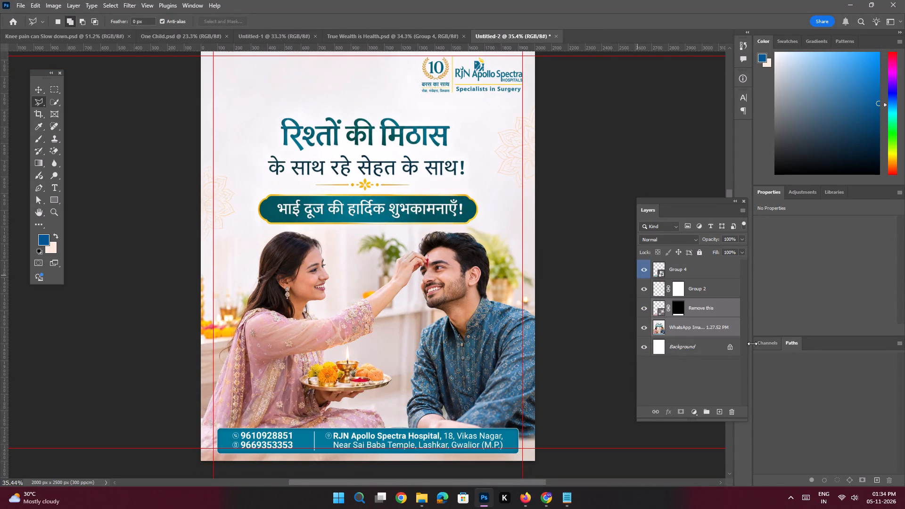
Convert the "Remove this" layer and the WhatsApp poster image layer into one smart object, and deselect it.
{"action": "left_click", "coordinate": [693, 327]}
{"action": "left_click", "coordinate": [701, 309], "text": "shift"}
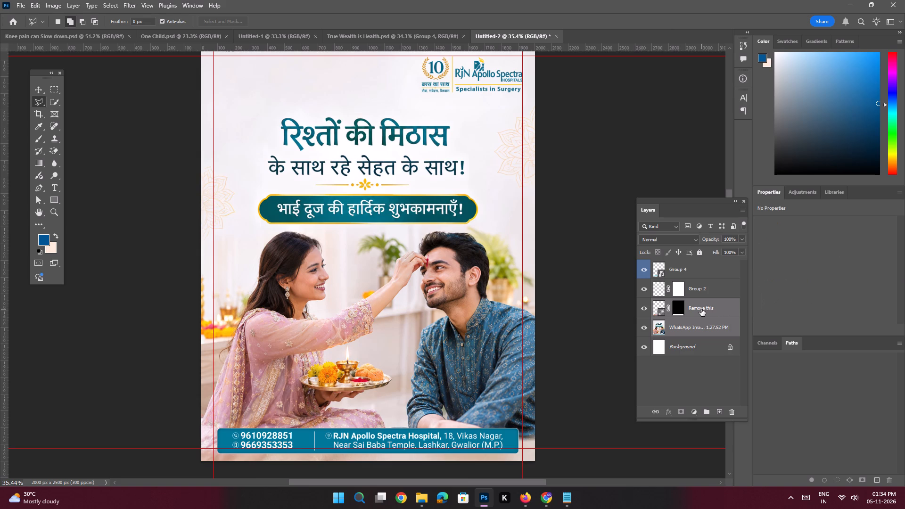
{"action": "right_click", "coordinate": [701, 309]}
{"action": "left_click", "coordinate": [738, 254]}
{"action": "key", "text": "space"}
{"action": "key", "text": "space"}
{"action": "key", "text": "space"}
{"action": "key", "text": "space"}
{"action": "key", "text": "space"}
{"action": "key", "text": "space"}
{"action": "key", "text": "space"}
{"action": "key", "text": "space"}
{"action": "left_click_drag", "start_coordinate": [411, 205], "coordinate": [416, 240]}
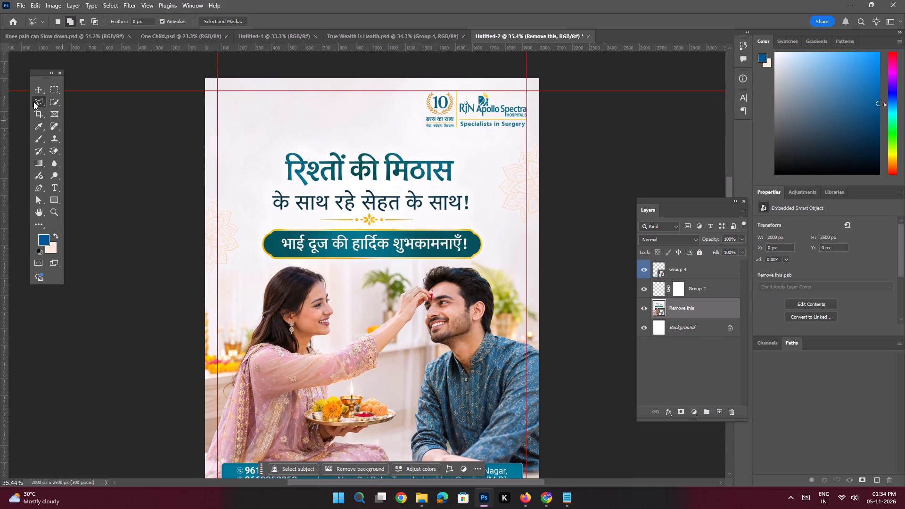
{"action": "left_click", "coordinate": [40, 90]}
{"action": "left_click", "coordinate": [165, 177]}
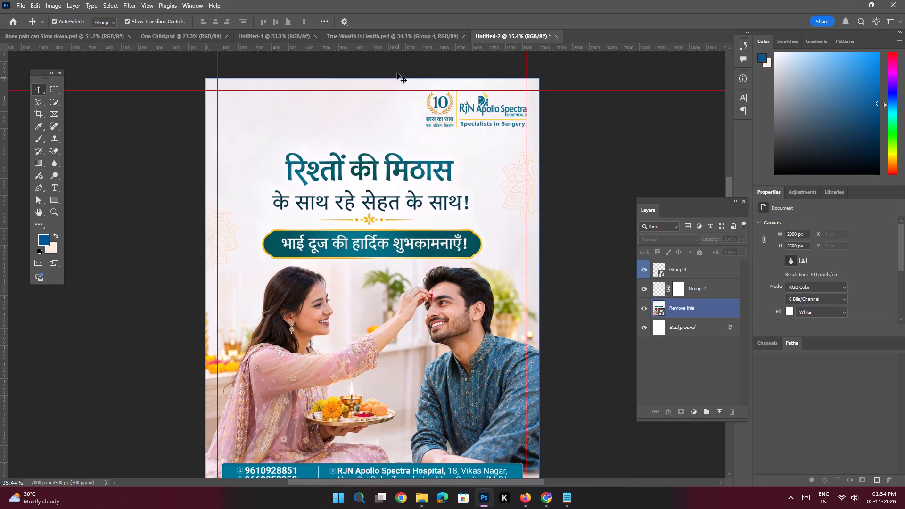
Switch to the True Wealth is Health.psd poster and pick out its "सेहत से रोशन हर जीवन" logo layer near Group 4.
{"action": "left_click", "coordinate": [383, 37]}
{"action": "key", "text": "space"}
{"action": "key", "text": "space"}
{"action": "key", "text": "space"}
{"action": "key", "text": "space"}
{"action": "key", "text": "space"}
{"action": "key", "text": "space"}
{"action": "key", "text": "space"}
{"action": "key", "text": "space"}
{"action": "left_click_drag", "start_coordinate": [196, 101], "coordinate": [240, 159]}
{"action": "left_click", "coordinate": [200, 163]}
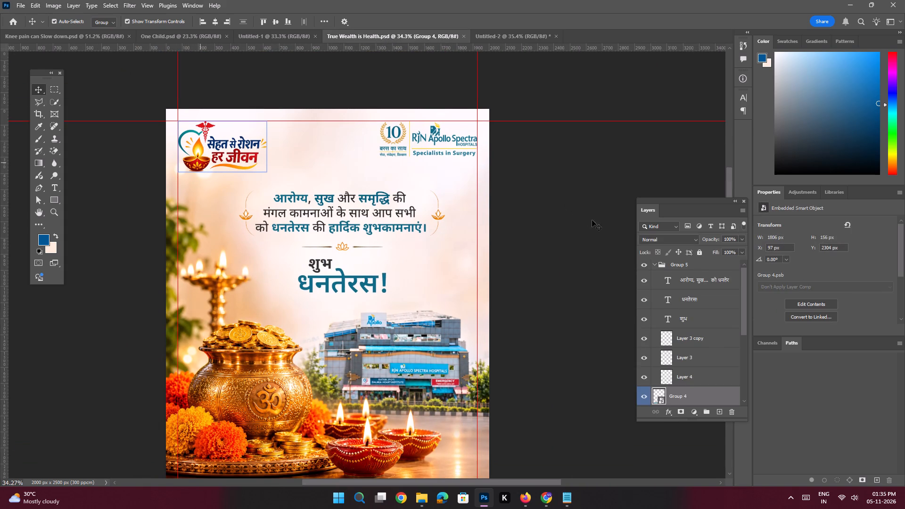
{"action": "left_click", "coordinate": [688, 392]}
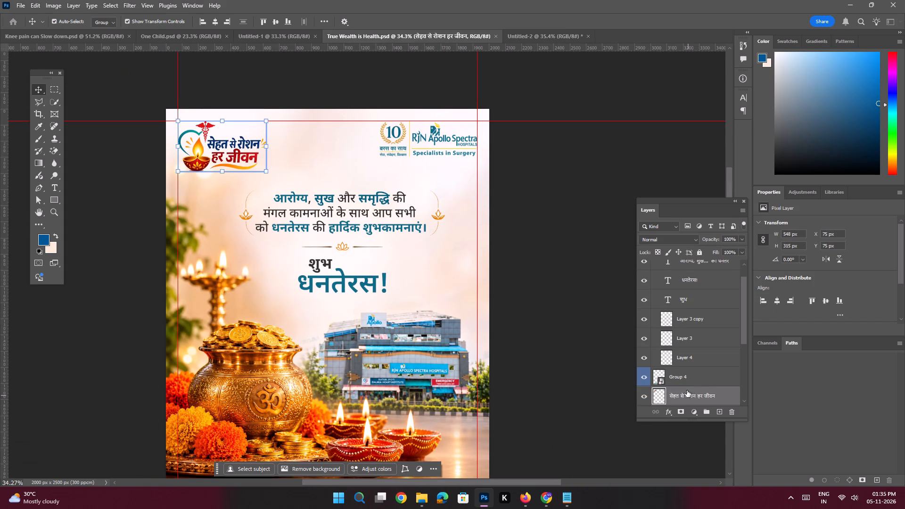
{"action": "left_click", "coordinate": [684, 376]}
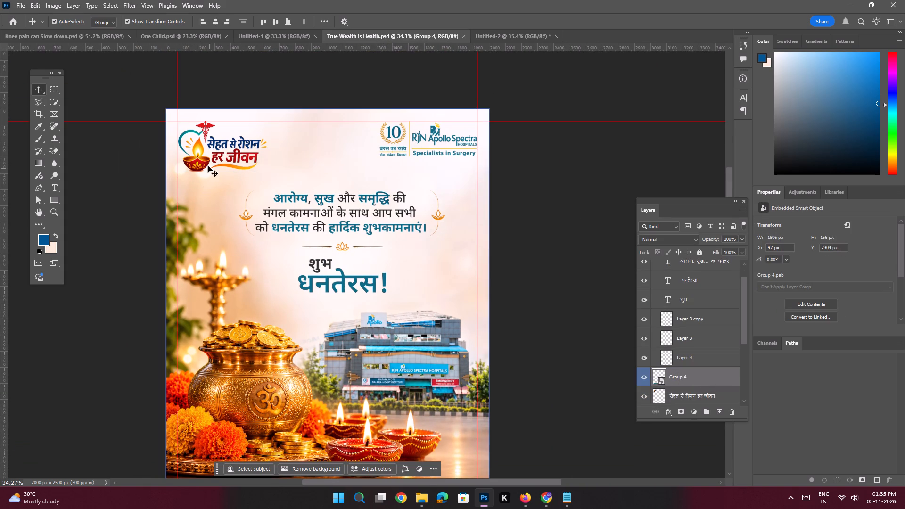
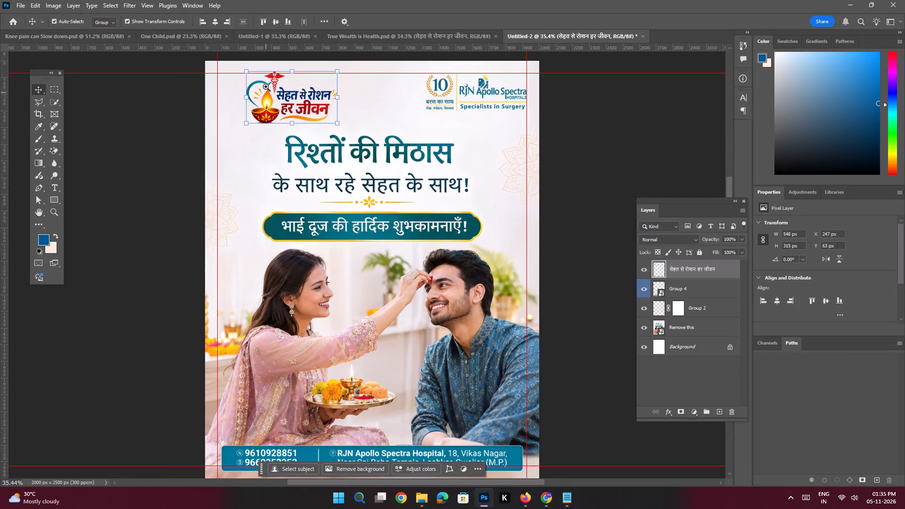
Align the सेहत से रोशन हर जीवन logo to the poster's top-left margin guides at X 75 px, Y 75 px, and deselect it.
{"action": "left_click_drag", "start_coordinate": [266, 87], "coordinate": [312, 157], "text": "ctrl"}
{"action": "left_click_drag", "start_coordinate": [300, 135], "coordinate": [330, 179]}
{"action": "left_click_drag", "start_coordinate": [301, 222], "coordinate": [224, 227]}
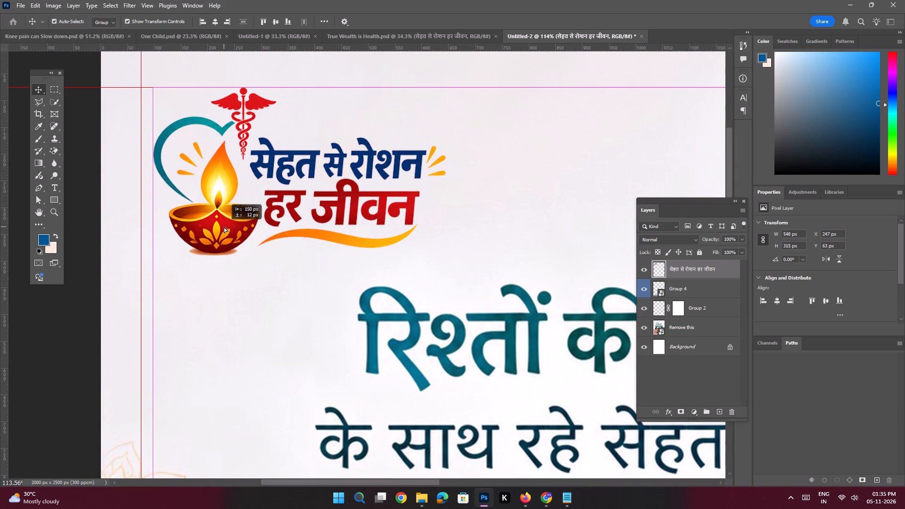
{"action": "left_click_drag", "start_coordinate": [224, 227], "coordinate": [207, 227]}
{"action": "key", "text": "space"}
{"action": "left_click_drag", "start_coordinate": [323, 209], "coordinate": [317, 207], "text": "ctrl"}
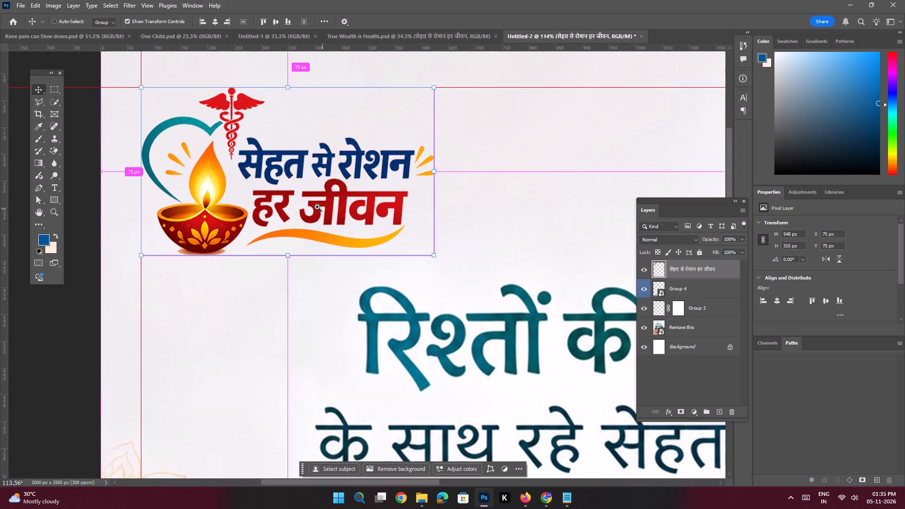
{"action": "left_click_drag", "start_coordinate": [317, 207], "coordinate": [286, 197], "text": "ctrl"}
{"action": "left_click_drag", "start_coordinate": [360, 239], "coordinate": [343, 169]}
{"action": "left_click", "coordinate": [125, 219]}
{"action": "key", "text": "space"}
{"action": "key", "text": "space"}
{"action": "key", "text": "space"}
{"action": "key", "text": "space"}
{"action": "key", "text": "space"}
{"action": "key", "text": "space"}
{"action": "key", "text": "space"}
{"action": "key", "text": "space"}
{"action": "key", "text": "space"}
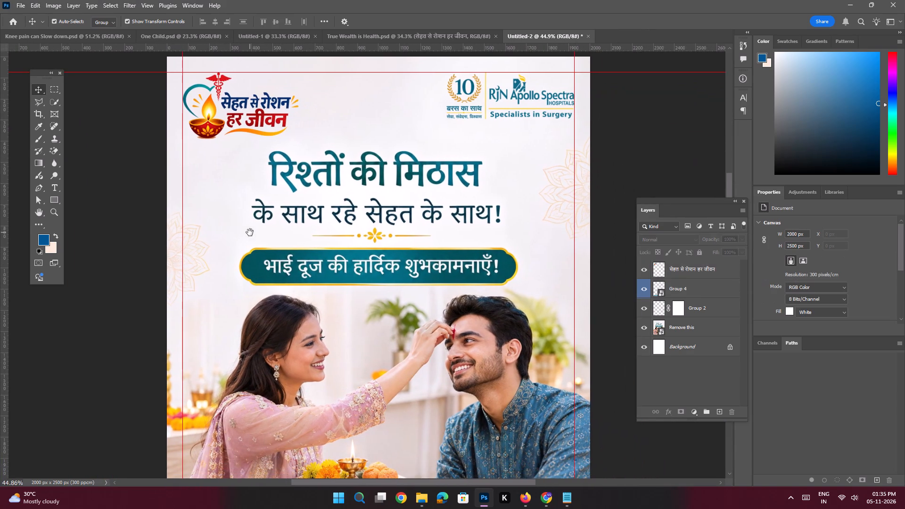
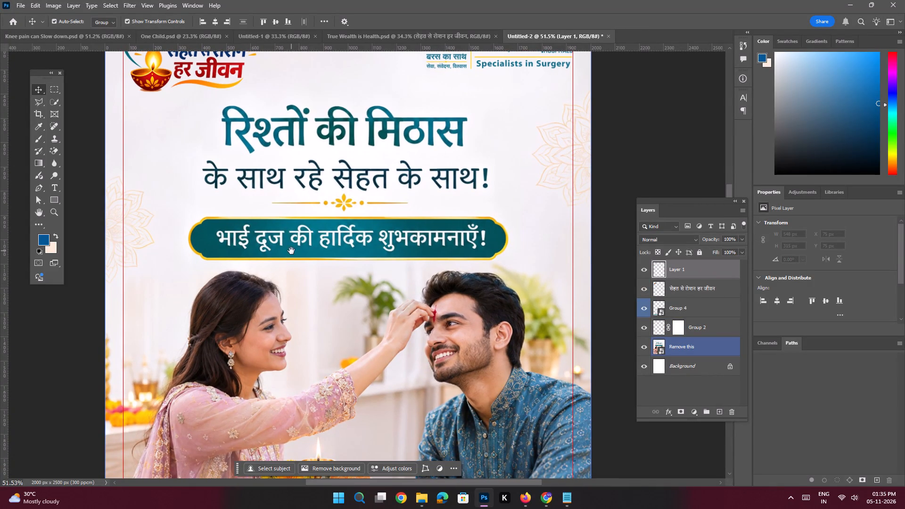
Paste the copied रिश्तों की मिठास phrase as a new text line over the couple and move it up to the greeting banner.
{"action": "key", "text": "t"}
{"action": "left_click", "coordinate": [312, 310]}
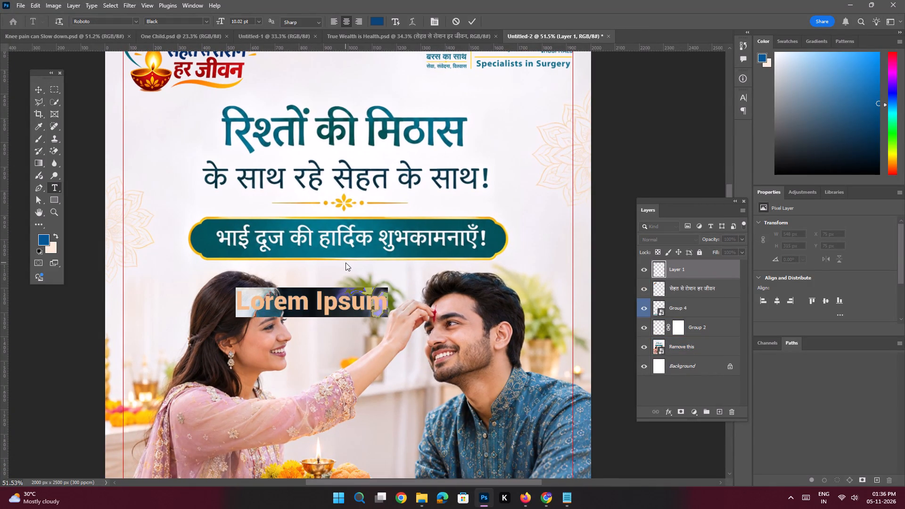
{"action": "key", "text": "ctrl+v"}
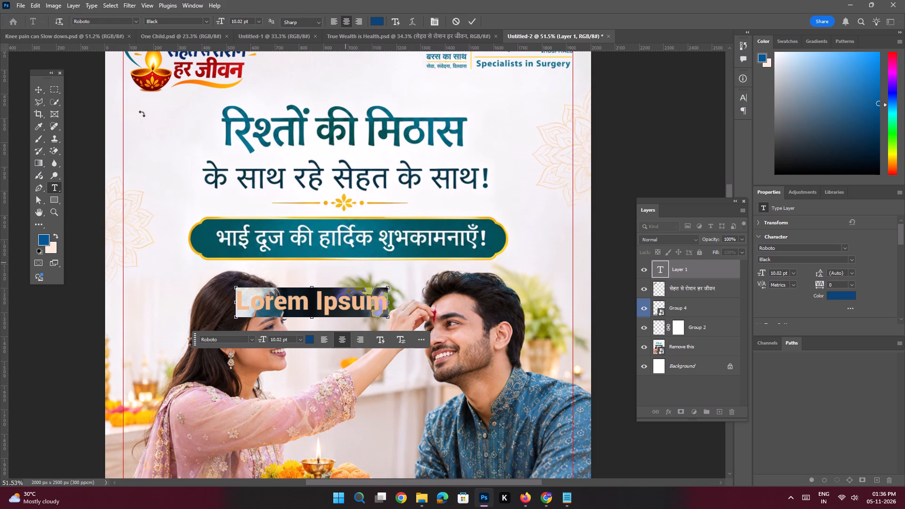
{"action": "key", "text": "ctrl+v"}
{"action": "key", "text": "ctrl+v"}
{"action": "key", "text": "Return"}
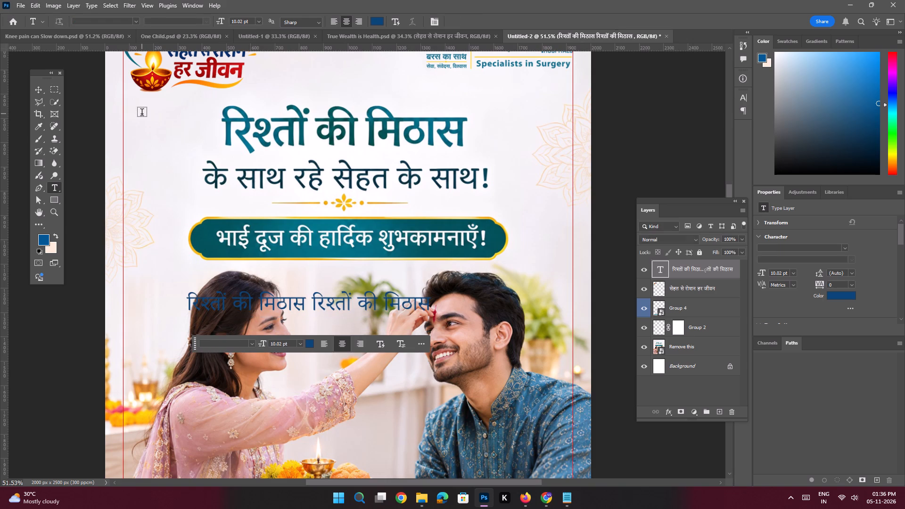
{"action": "left_click", "coordinate": [39, 90]}
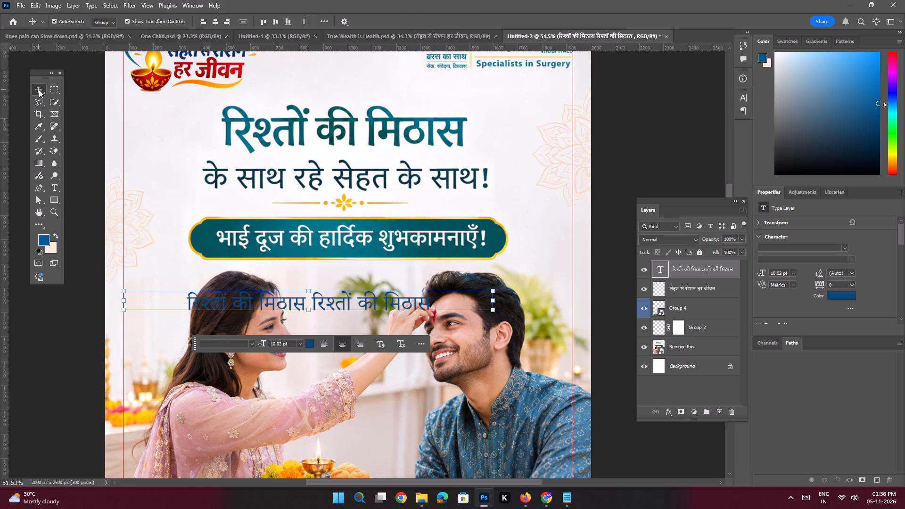
{"action": "left_click_drag", "start_coordinate": [369, 299], "coordinate": [391, 207]}
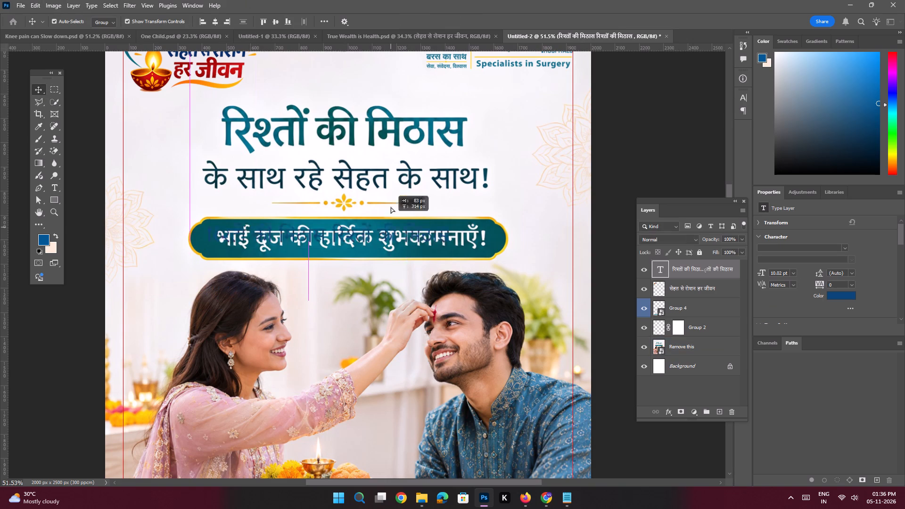
{"action": "left_click_drag", "start_coordinate": [391, 207], "coordinate": [355, 142]}
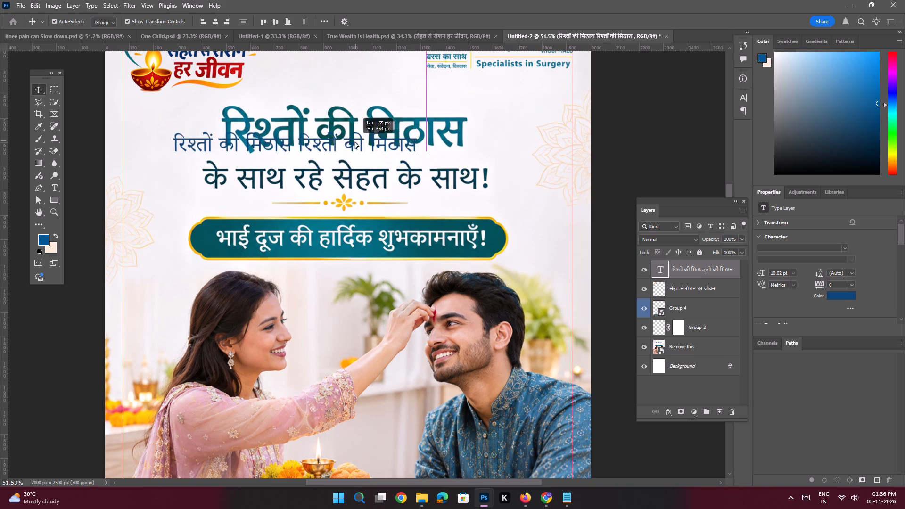
{"action": "left_click_drag", "start_coordinate": [355, 142], "coordinate": [388, 221]}
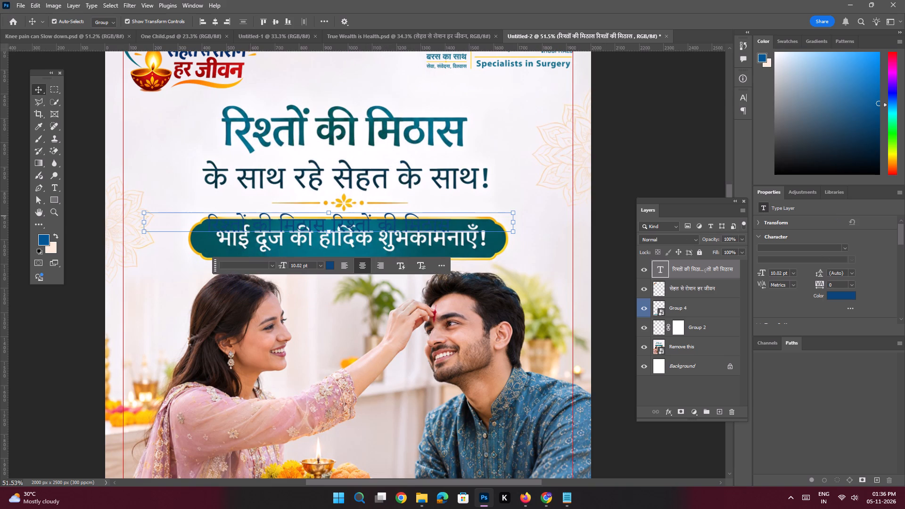
Set the new text line's font to Noto Sans Devanagari Bold.
{"action": "left_click", "coordinate": [806, 247]}
{"action": "key", "text": "shift+n"}
{"action": "type", "text": "nowaep[slfpeo[skpot"}
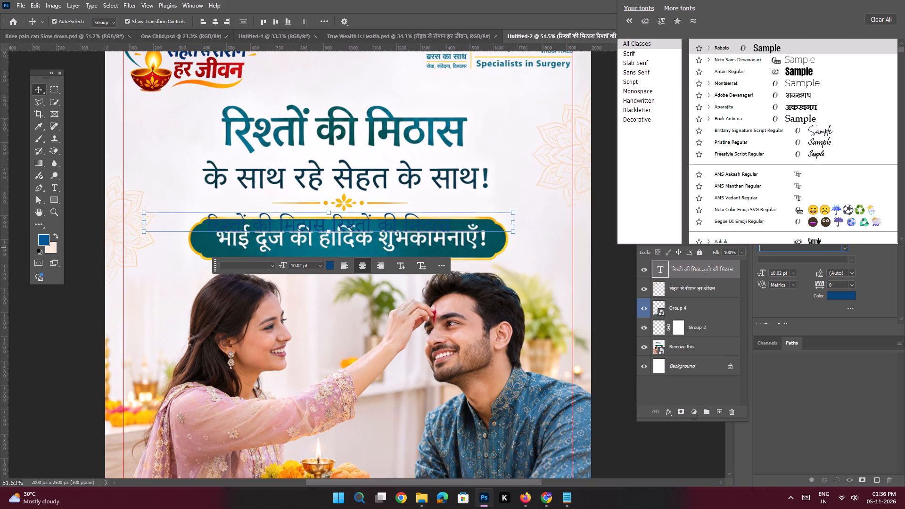
{"action": "key", "text": "shift+n"}
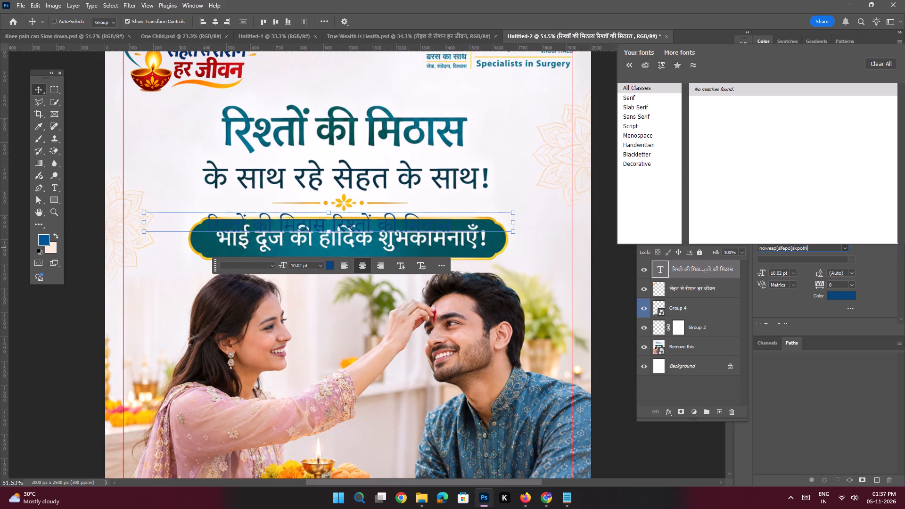
{"action": "key", "text": "ctrl+a"}
{"action": "key", "text": "BackSpace"}
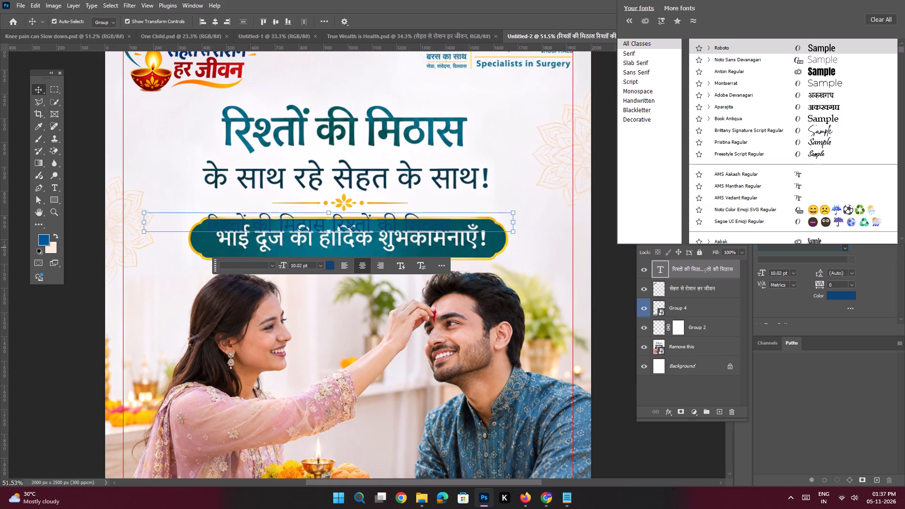
{"action": "type", "text": "No"}
{"action": "type", "text": "to"}
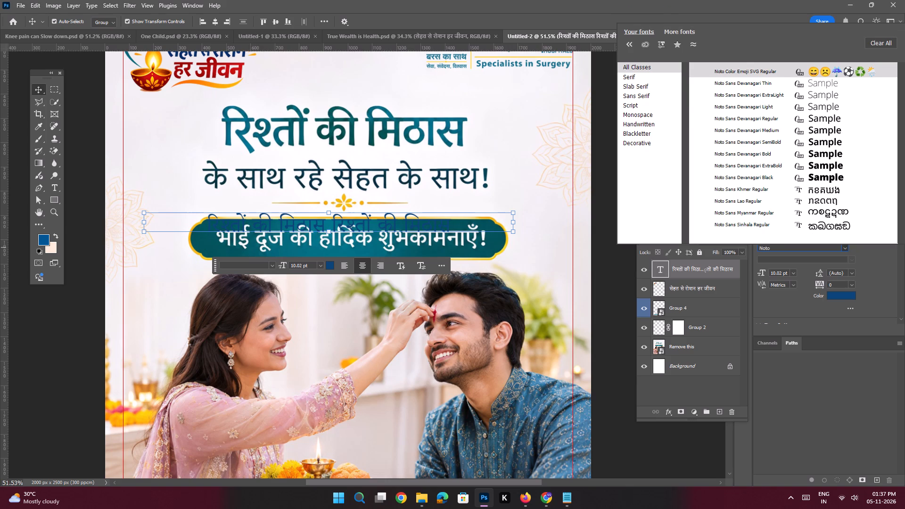
{"action": "left_click", "coordinate": [724, 153]}
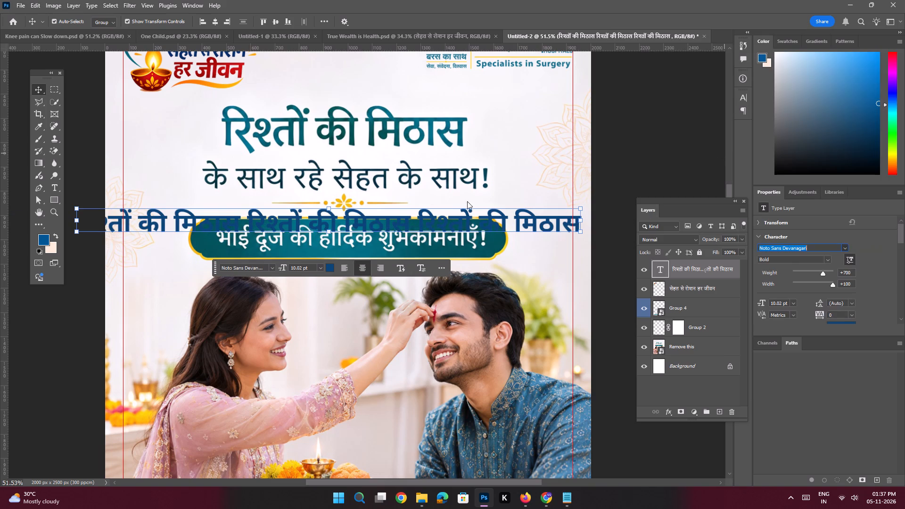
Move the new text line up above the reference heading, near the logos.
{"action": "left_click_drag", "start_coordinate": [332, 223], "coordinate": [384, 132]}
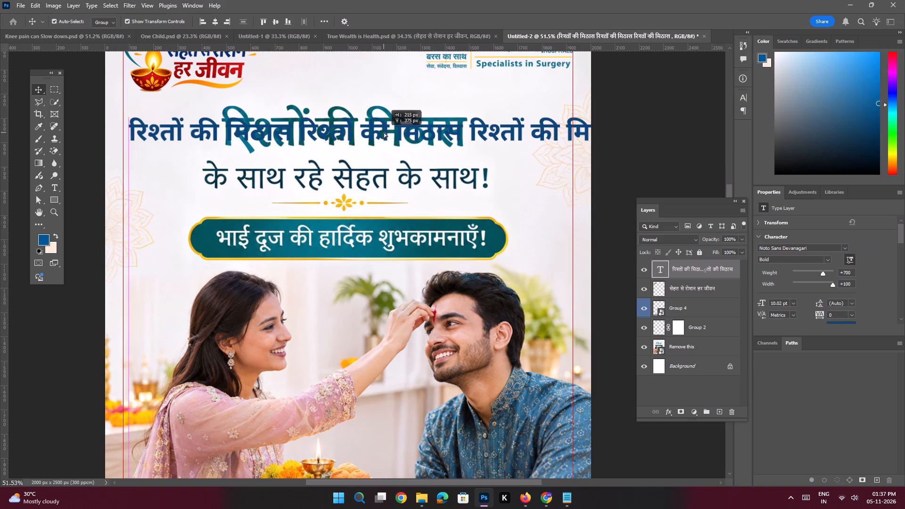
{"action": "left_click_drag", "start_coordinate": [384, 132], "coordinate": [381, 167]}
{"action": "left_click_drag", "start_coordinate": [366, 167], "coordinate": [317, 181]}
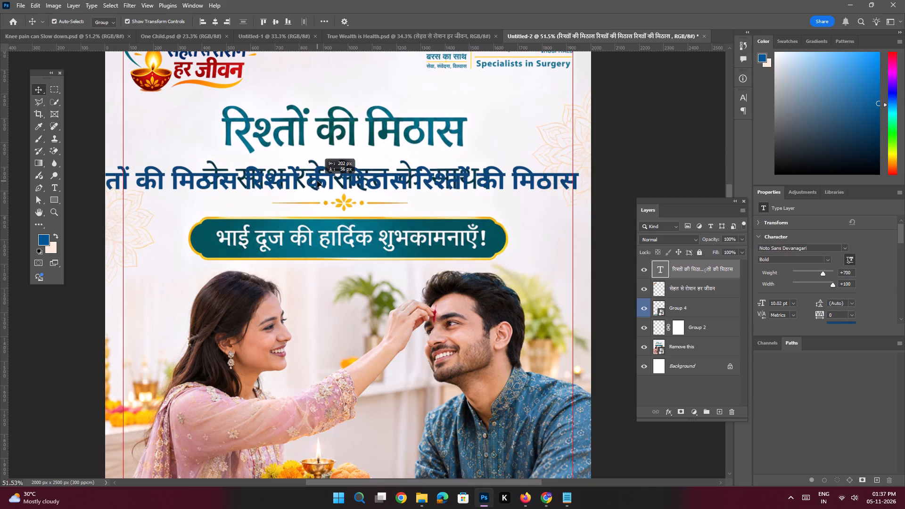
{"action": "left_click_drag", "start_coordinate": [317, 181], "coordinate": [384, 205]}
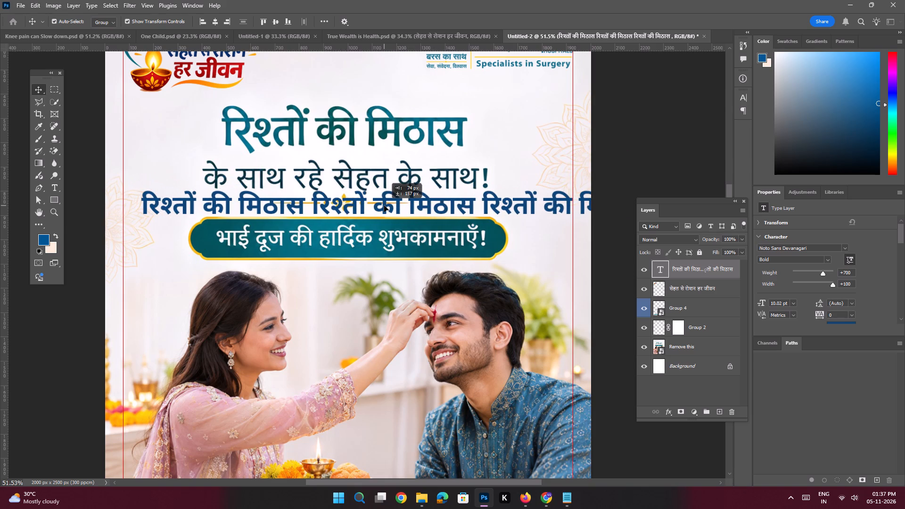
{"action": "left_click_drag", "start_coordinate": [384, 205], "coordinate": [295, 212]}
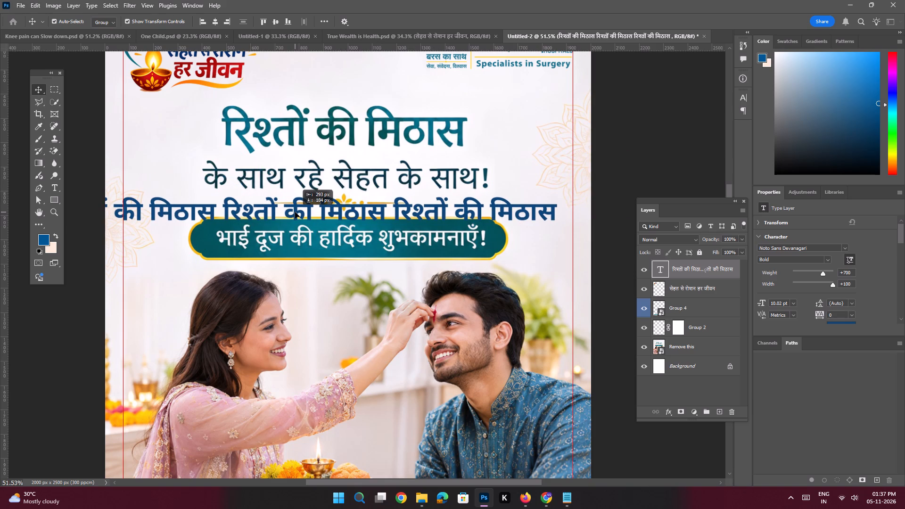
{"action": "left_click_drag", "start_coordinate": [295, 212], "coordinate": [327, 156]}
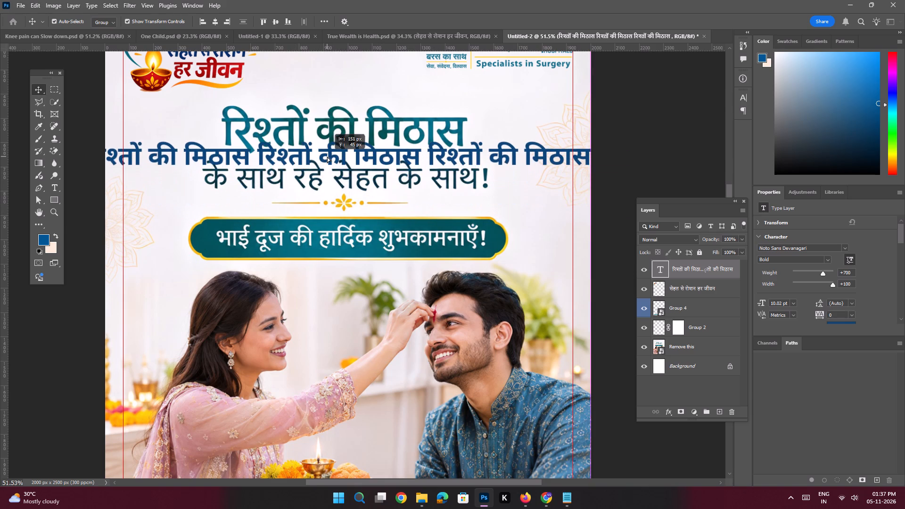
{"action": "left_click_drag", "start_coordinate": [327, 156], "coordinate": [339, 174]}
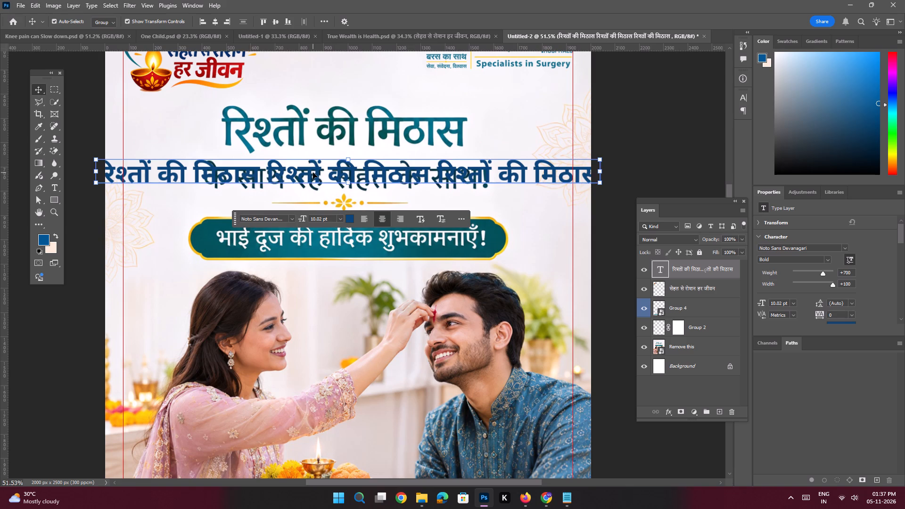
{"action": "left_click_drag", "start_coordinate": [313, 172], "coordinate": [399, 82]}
Delete the repeated phrases from the new text line so it reads रिश्तों की मिठास only once.
{"action": "key", "text": "space"}
{"action": "key", "text": "space"}
{"action": "key", "text": "space"}
{"action": "key", "text": "space"}
{"action": "key", "text": "space"}
{"action": "key", "text": "space"}
{"action": "key", "text": "space"}
{"action": "key", "text": "space"}
{"action": "key", "text": "space"}
{"action": "key", "text": "space"}
{"action": "left_click_drag", "start_coordinate": [399, 85], "coordinate": [325, 212]}
{"action": "double_click", "coordinate": [325, 212]}
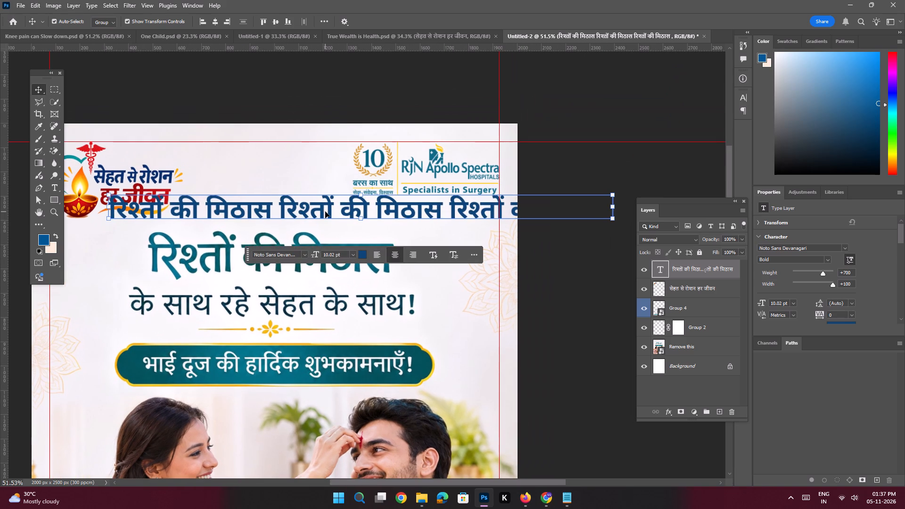
{"action": "left_click", "coordinate": [281, 201]}
{"action": "left_click_drag", "start_coordinate": [280, 206], "coordinate": [644, 192]}
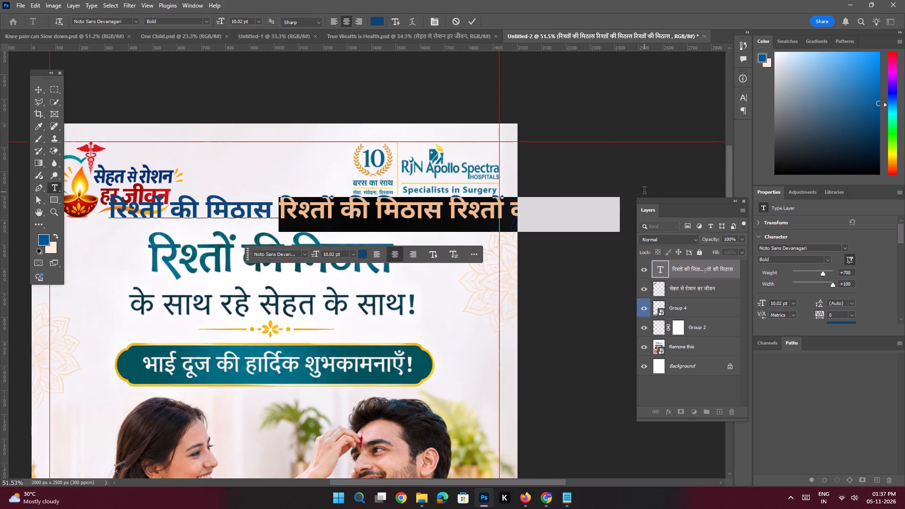
{"action": "key", "text": "BackSpace"}
{"action": "key", "text": "Return"}
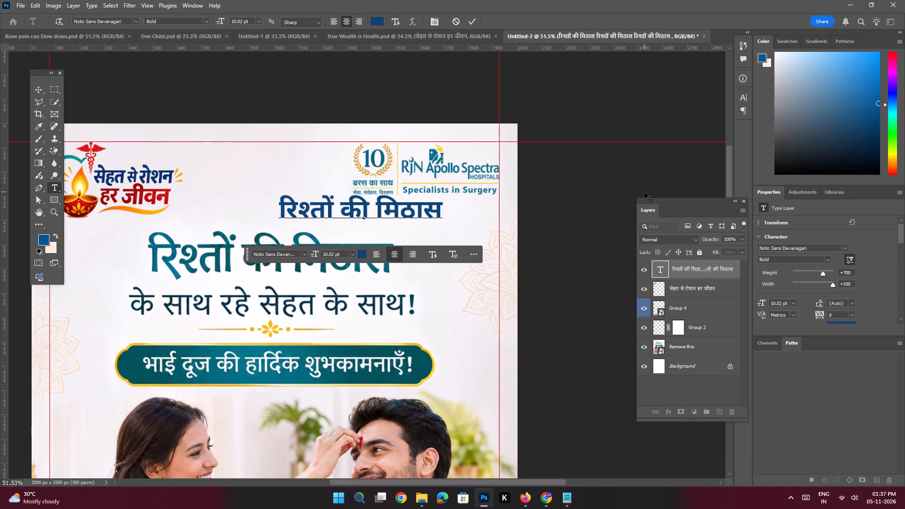
Recolour the रिश्तों की मिठास text to teal #0c6b87, sampled from the RJN Apollo Spectra logo.
{"action": "key", "text": "space"}
{"action": "left_click_drag", "start_coordinate": [462, 139], "coordinate": [477, 187], "text": "ctrl"}
{"action": "scroll", "coordinate": [838, 289], "scroll_direction": "down", "scroll_amount": 3}
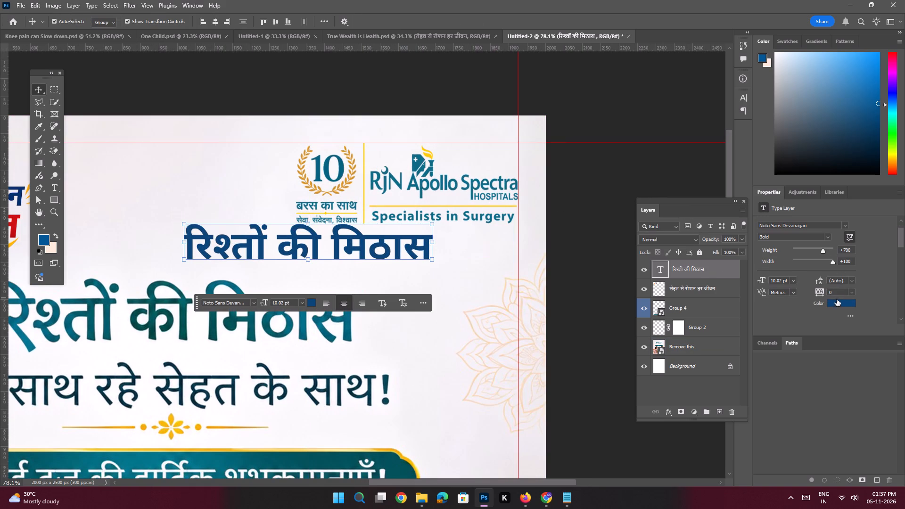
{"action": "left_click", "coordinate": [837, 301]}
{"action": "left_click", "coordinate": [416, 165]}
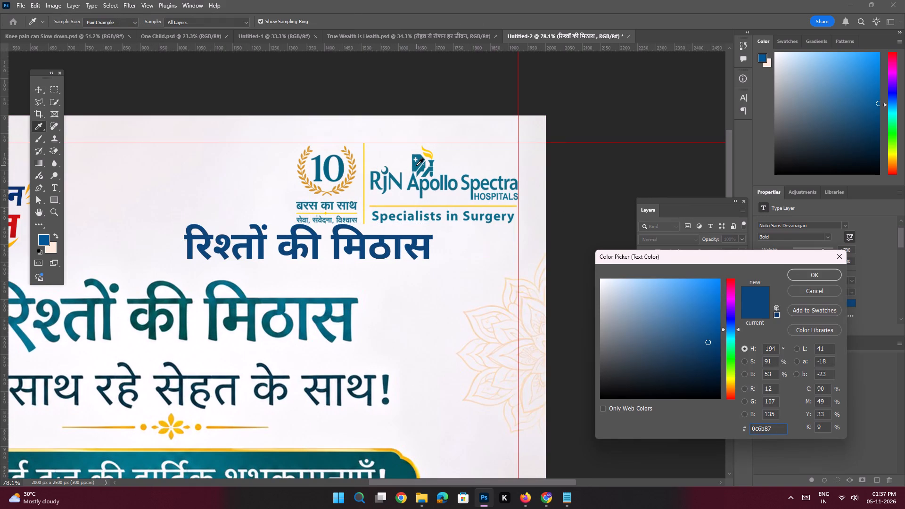
{"action": "key", "text": "Return"}
{"action": "key", "text": "Return"}
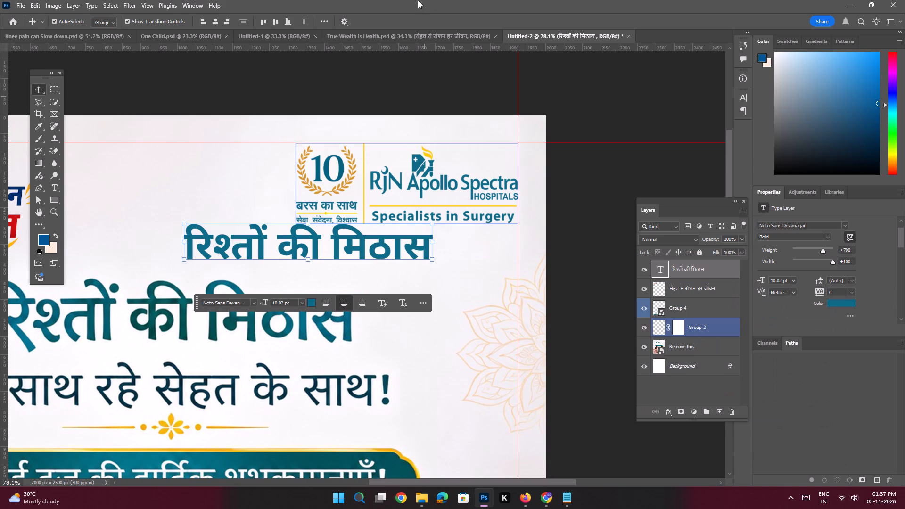
Move the teal रिश्तों की मिठास text onto the matching reference heading.
{"action": "key", "text": "space"}
{"action": "key", "text": "space"}
{"action": "key", "text": "space"}
{"action": "key", "text": "space"}
{"action": "key", "text": "space"}
{"action": "key", "text": "space"}
{"action": "key", "text": "space"}
{"action": "key", "text": "space"}
{"action": "key", "text": "space"}
{"action": "key", "text": "space"}
{"action": "key", "text": "space"}
{"action": "key", "text": "space"}
{"action": "key", "text": "space"}
{"action": "left_click_drag", "start_coordinate": [341, 216], "coordinate": [517, 183]}
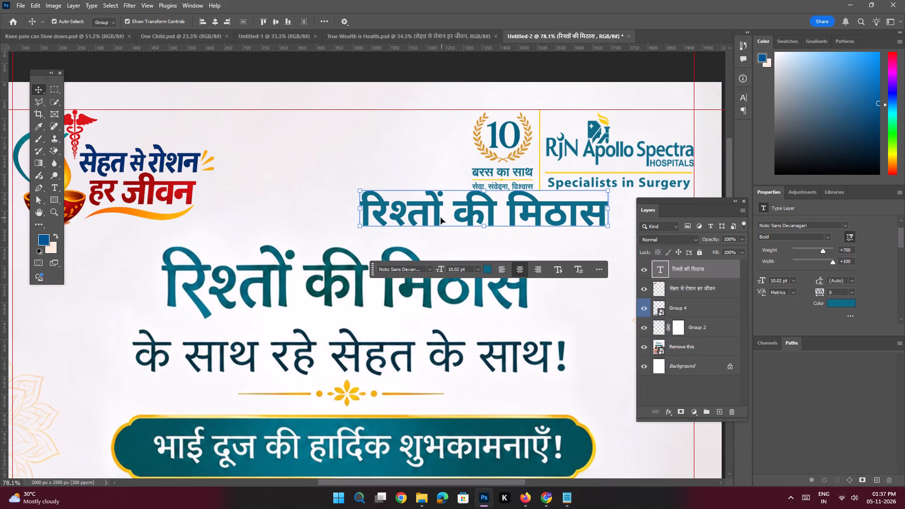
{"action": "left_click_drag", "start_coordinate": [433, 219], "coordinate": [308, 292]}
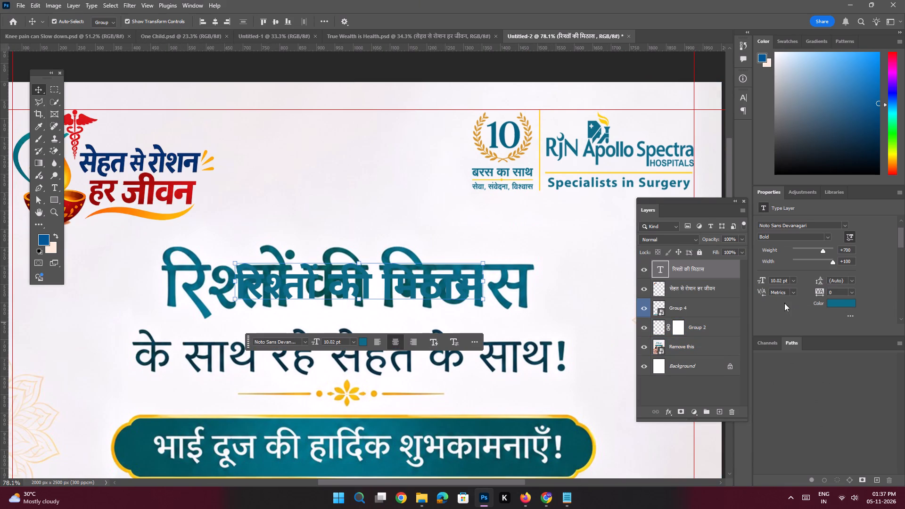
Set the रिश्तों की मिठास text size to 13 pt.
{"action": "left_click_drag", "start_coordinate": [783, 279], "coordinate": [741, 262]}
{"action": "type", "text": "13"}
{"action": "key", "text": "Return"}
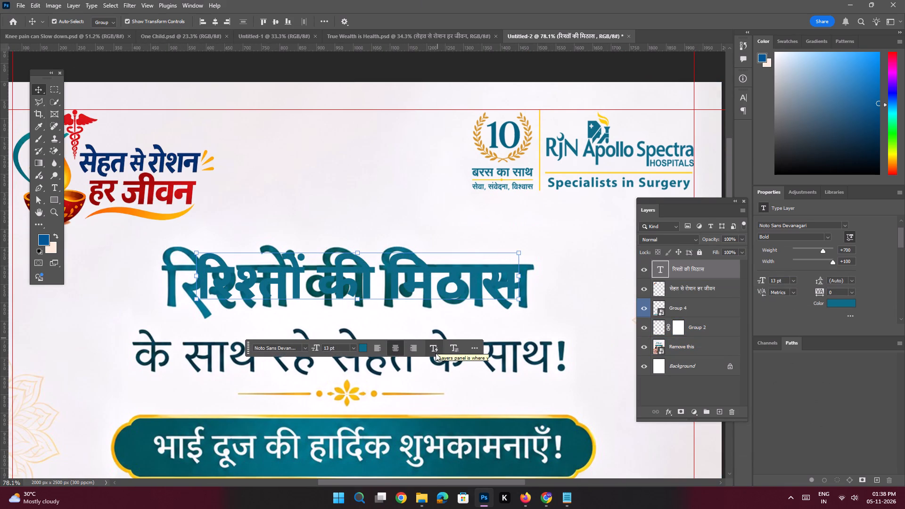
Centre the रिश्तों की मिठास text horizontally on the poster.
{"action": "left_click", "coordinate": [397, 351]}
{"action": "left_click", "coordinate": [214, 22]}
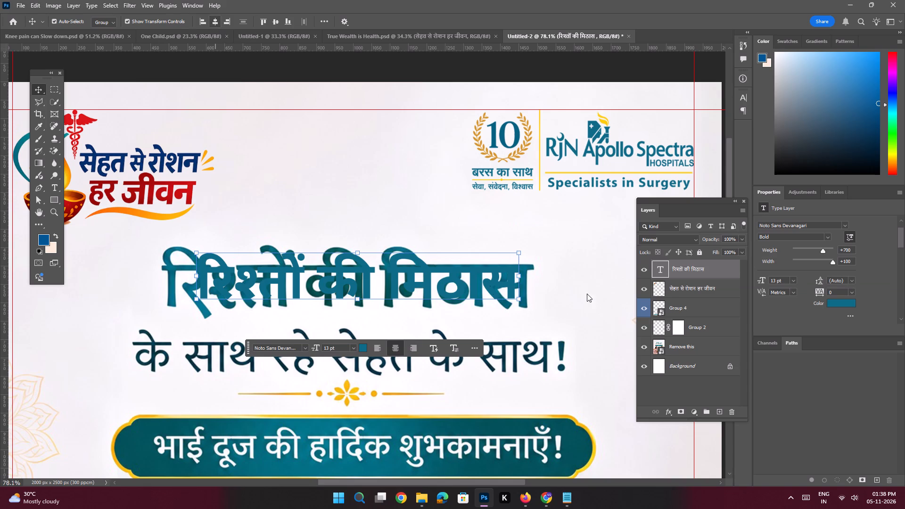
Set the रिश्तों की मिठास text size to 14 pt.
{"action": "left_click_drag", "start_coordinate": [777, 279], "coordinate": [745, 266]}
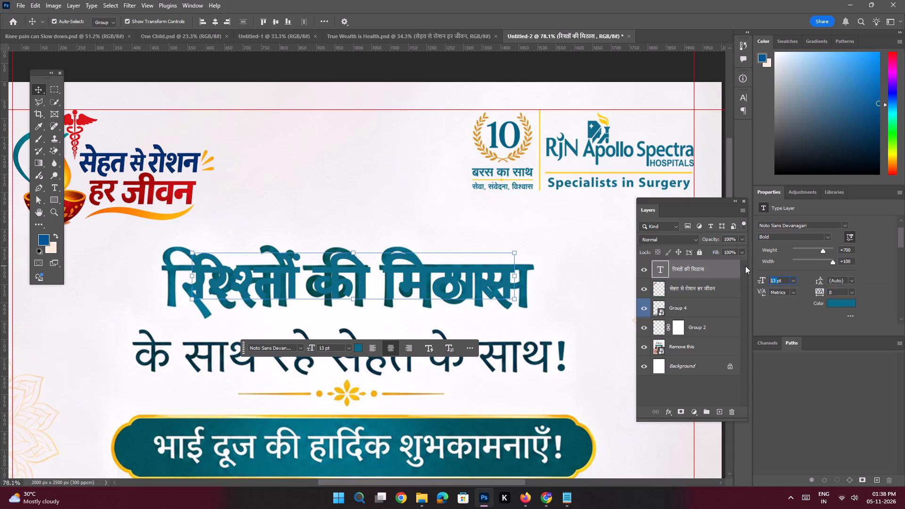
{"action": "type", "text": "14"}
{"action": "key", "text": "Return"}
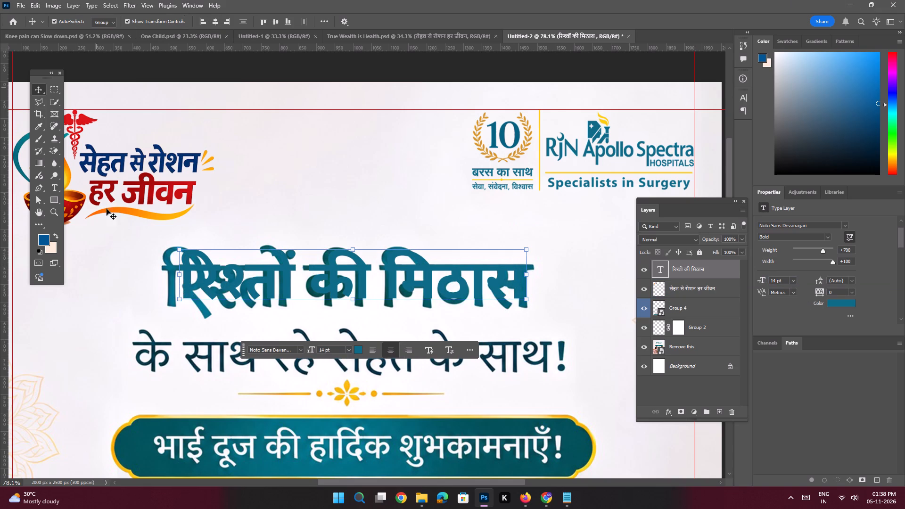
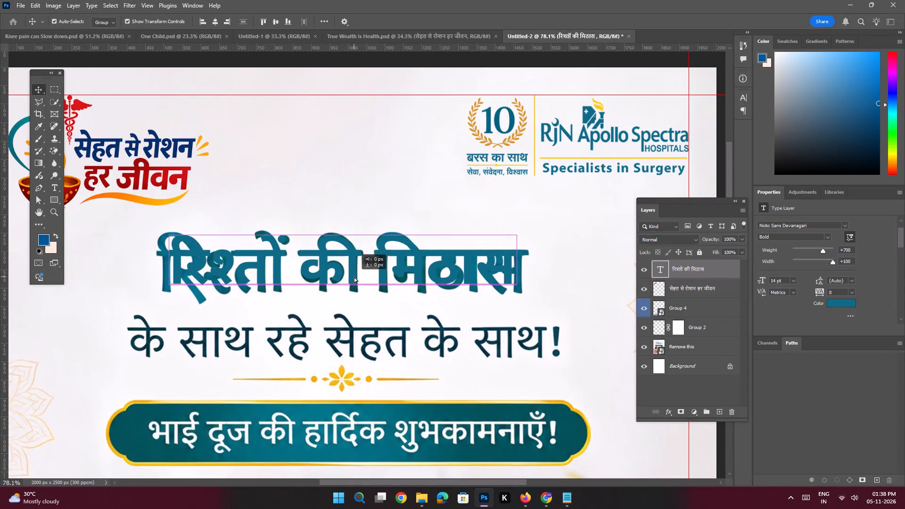
Add के साथ रहे सेहत का साथ! as a new text layer over the second reference heading line.
{"action": "left_click", "coordinate": [718, 409]}
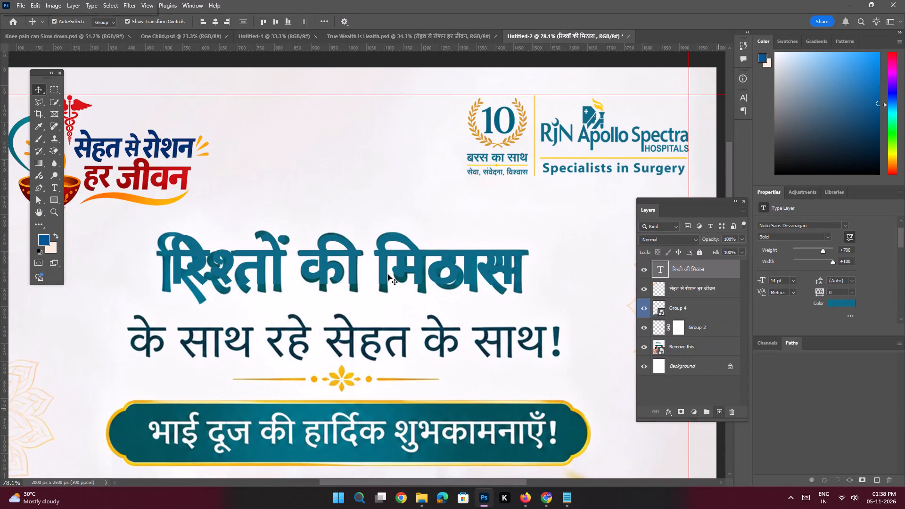
{"action": "key", "text": "space"}
{"action": "key", "text": "space"}
{"action": "key", "text": "space"}
{"action": "key", "text": "space"}
{"action": "key", "text": "space"}
{"action": "left_click_drag", "start_coordinate": [341, 304], "coordinate": [347, 290]}
{"action": "key", "text": "t"}
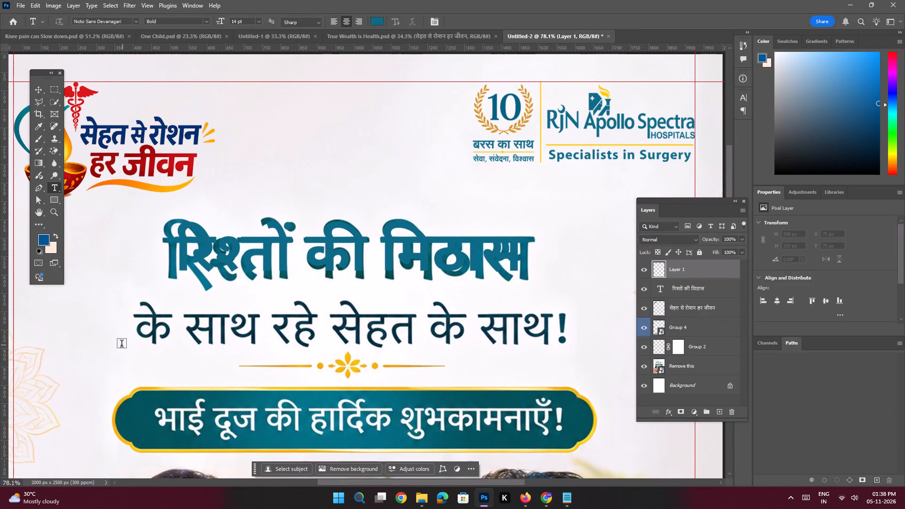
{"action": "left_click", "coordinate": [119, 342]}
{"action": "key", "text": "ctrl+v"}
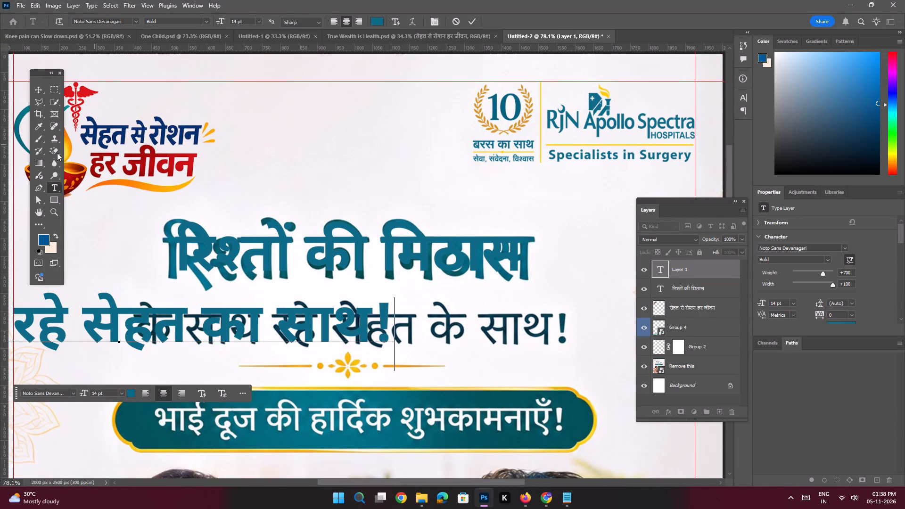
{"action": "left_click", "coordinate": [39, 92]}
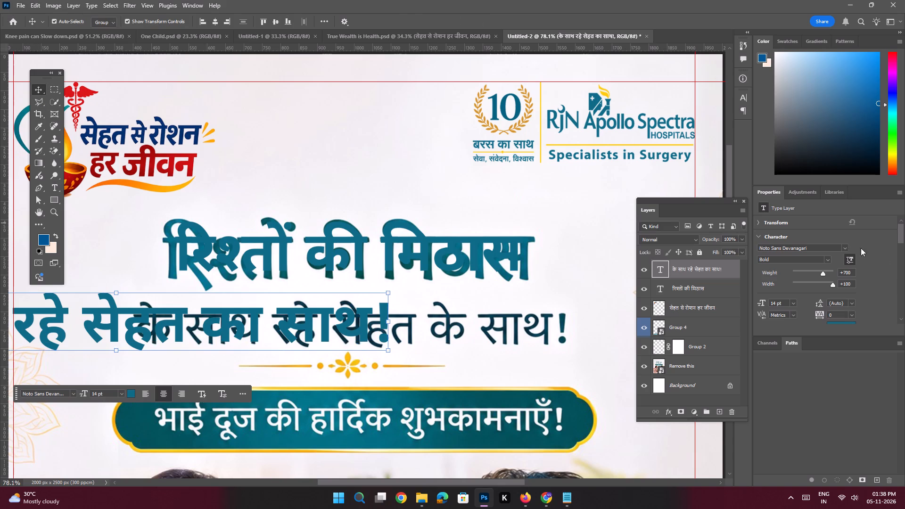
Set the के साथ रहे सेहत का साथ! text to Medium weight and 12 pt size.
{"action": "left_click", "coordinate": [831, 261]}
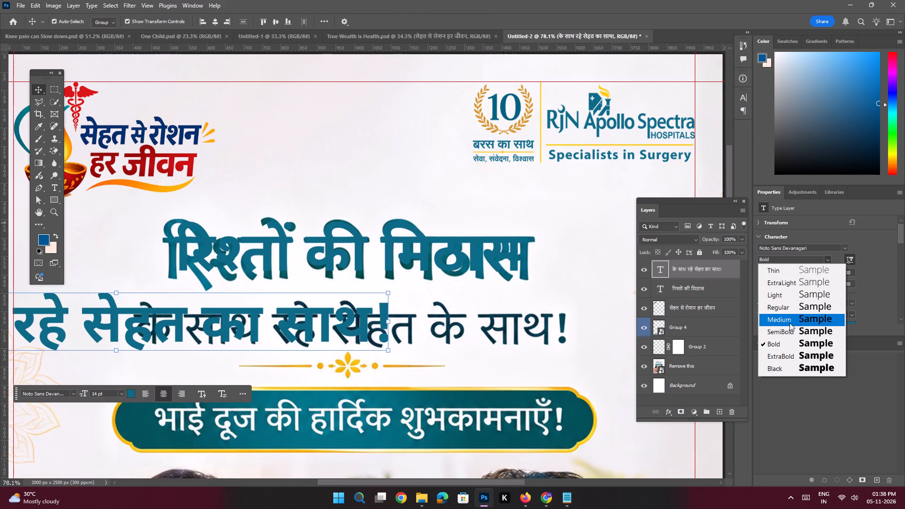
{"action": "left_click", "coordinate": [787, 319]}
{"action": "double_click", "coordinate": [212, 19]}
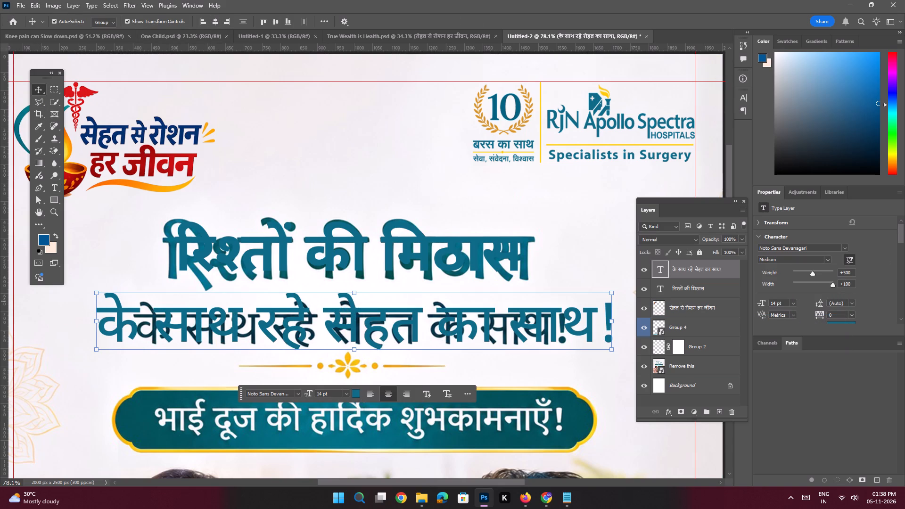
{"action": "left_click_drag", "start_coordinate": [776, 302], "coordinate": [756, 290]}
{"action": "type", "text": "12"}
{"action": "key", "text": "Return"}
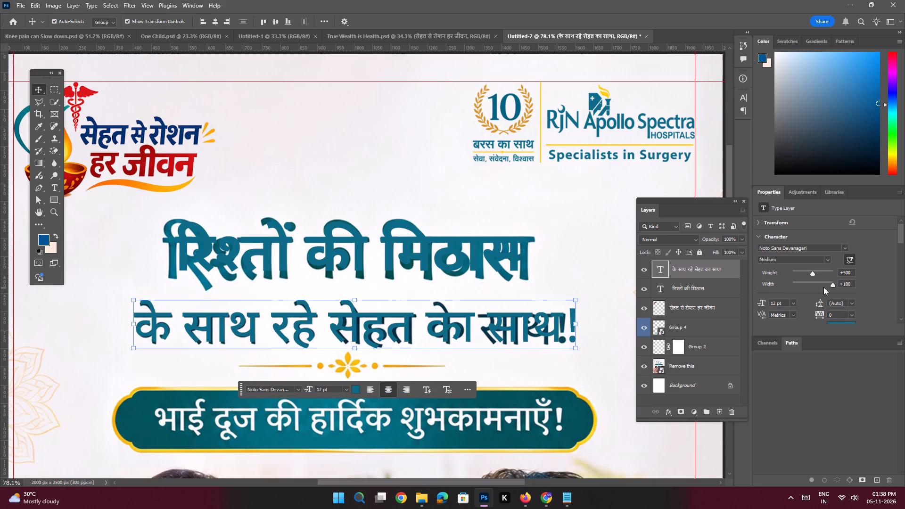
Change the के साथ रहे सेहत का साथ! text colour to dark grey #313131.
{"action": "scroll", "coordinate": [832, 294], "scroll_direction": "down", "scroll_amount": 6}
{"action": "left_click", "coordinate": [833, 282]}
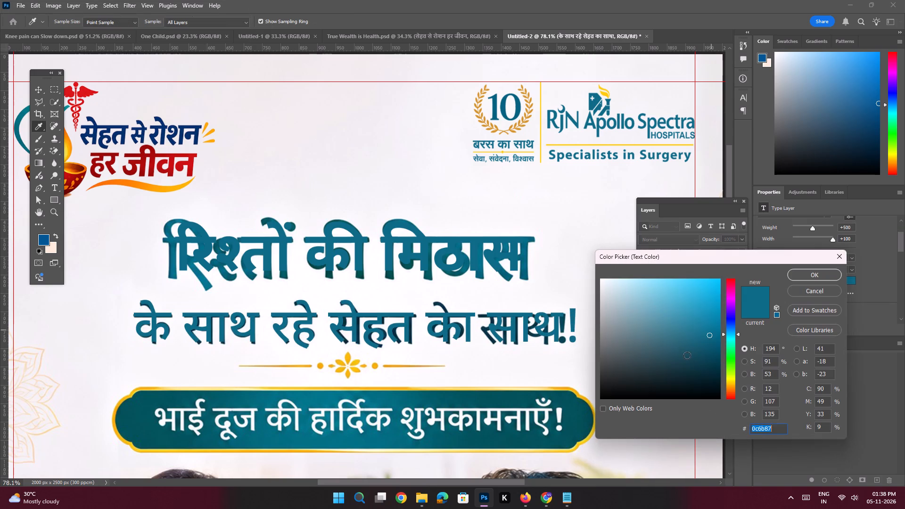
{"action": "left_click_drag", "start_coordinate": [682, 359], "coordinate": [446, 376]}
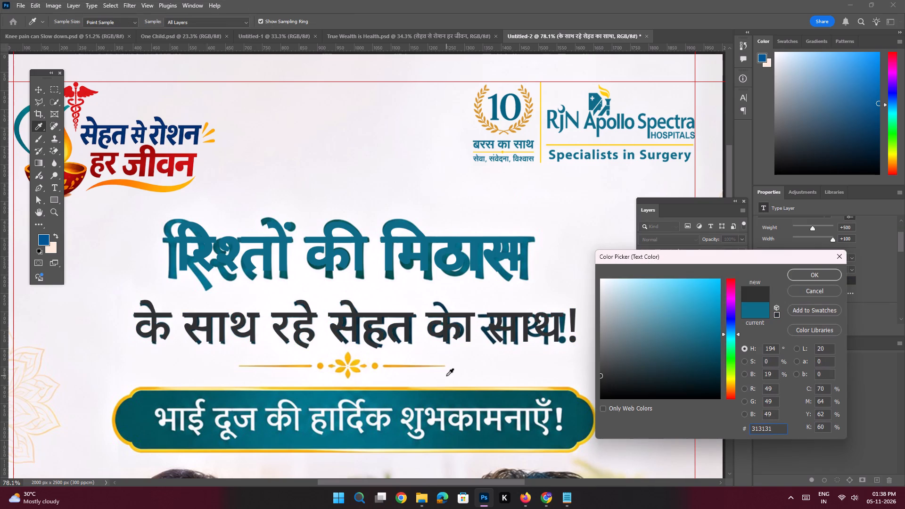
{"action": "key", "text": "Return"}
Shift the रिश्तों की मिठास text slightly down to line up with the reference heading.
{"action": "left_click", "coordinate": [357, 255]}
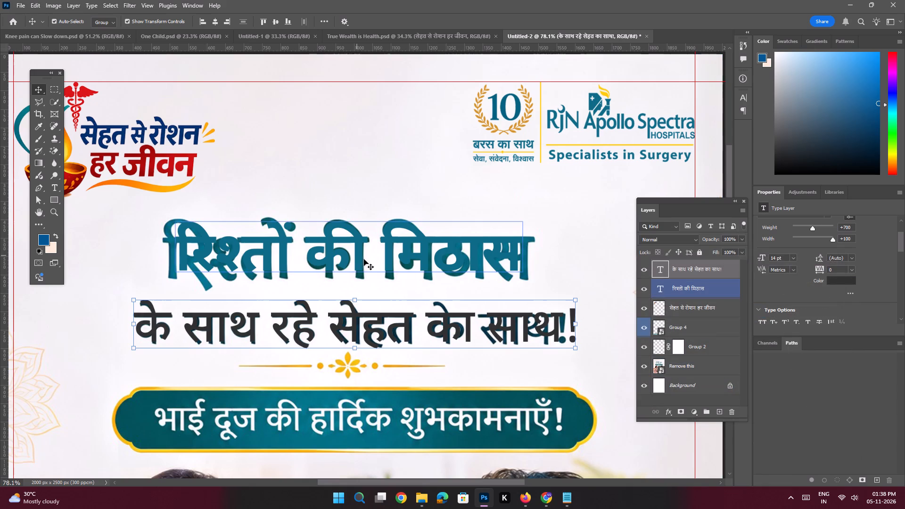
{"action": "key", "text": "shift+z"}
{"action": "left_click_drag", "start_coordinate": [360, 254], "coordinate": [360, 259], "text": "shift"}
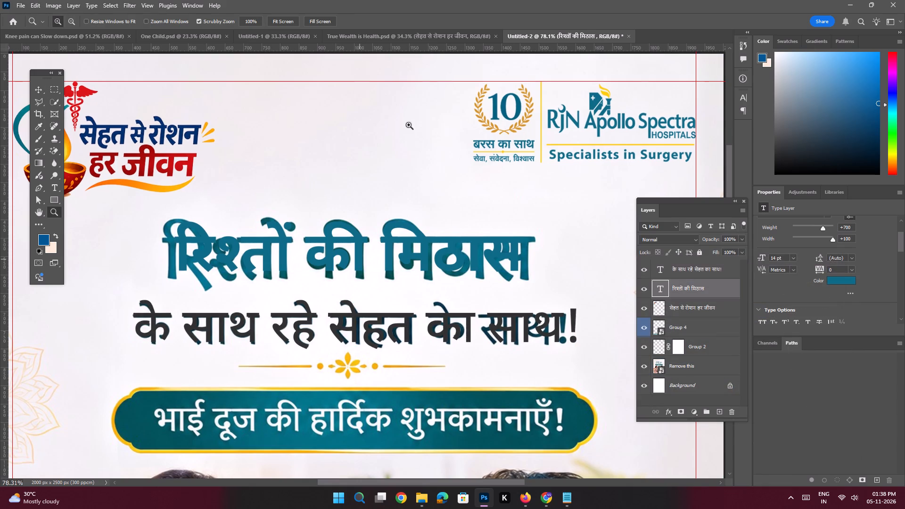
{"action": "left_click", "coordinate": [42, 89]}
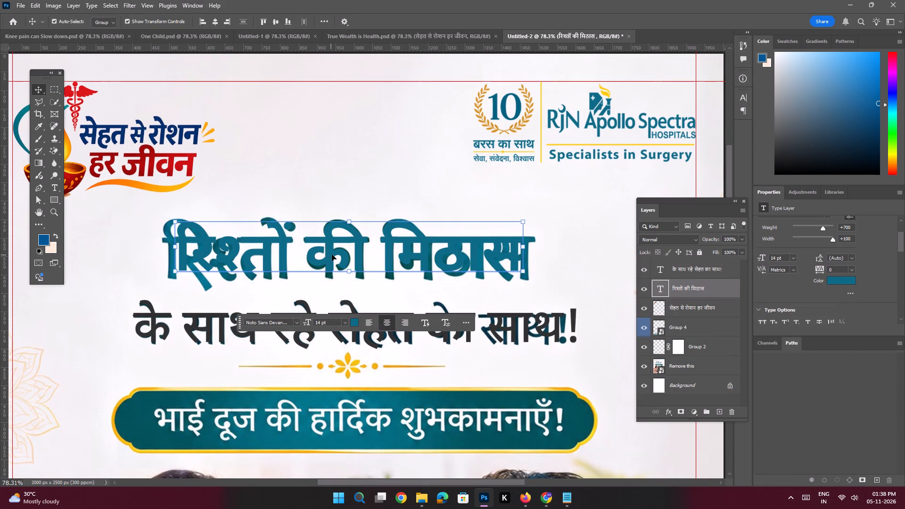
{"action": "left_click_drag", "start_coordinate": [329, 254], "coordinate": [329, 263], "text": "shift"}
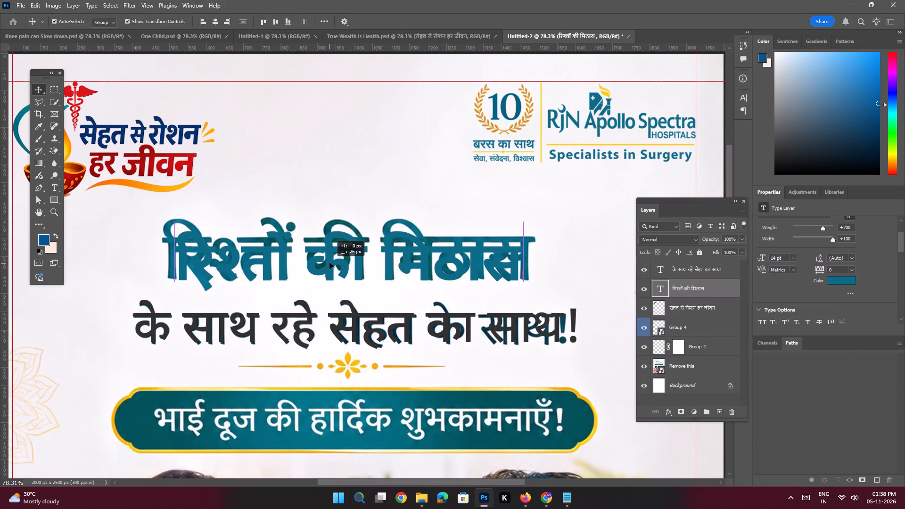
{"action": "left_click_drag", "start_coordinate": [329, 263], "coordinate": [329, 260], "text": "shift"}
{"action": "key", "text": "Down"}
{"action": "key", "text": "Down"}
{"action": "key", "text": "Down"}
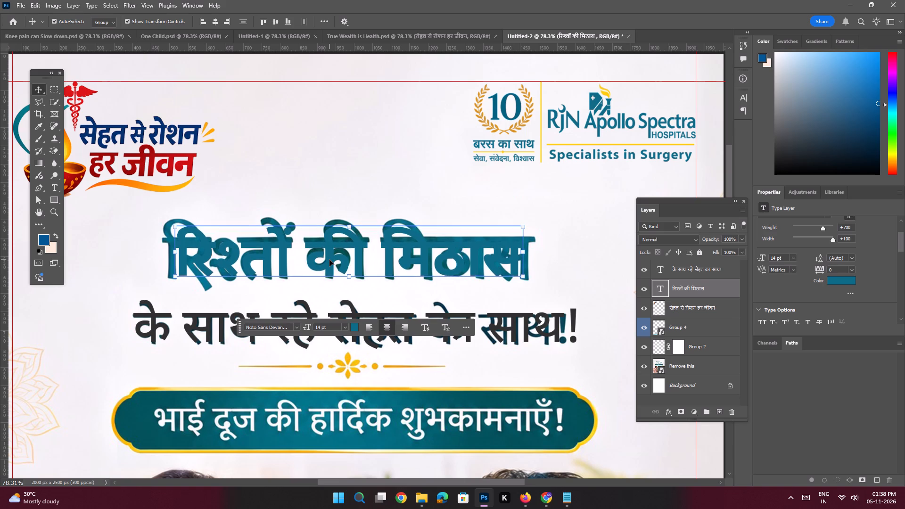
{"action": "key", "text": "Down"}
{"action": "key", "text": "Down"}
Erase both reference heading lines from the Remove this layer by rasterizing it and filling a polygonal lasso selection around them with background.
{"action": "left_click", "coordinate": [337, 188]}
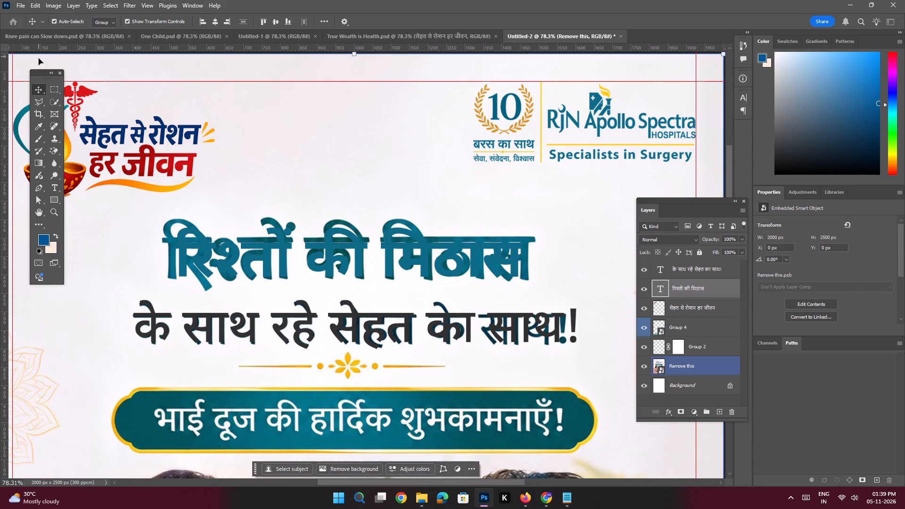
{"action": "left_click", "coordinate": [39, 104]}
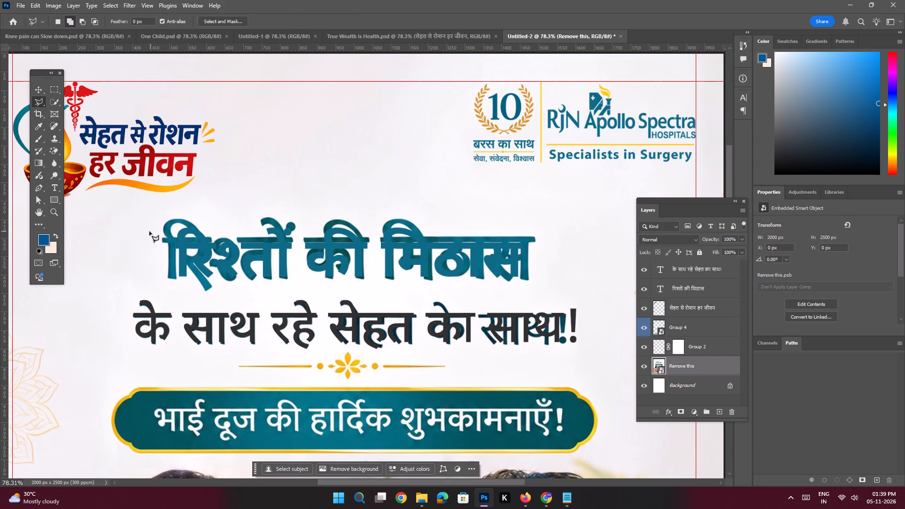
{"action": "left_click", "coordinate": [149, 231]}
{"action": "left_click", "coordinate": [173, 211]}
{"action": "left_click", "coordinate": [518, 222], "text": "shift"}
{"action": "left_click_drag", "start_coordinate": [557, 253], "coordinate": [561, 261]}
{"action": "left_click_drag", "start_coordinate": [576, 291], "coordinate": [579, 298]}
{"action": "left_click_drag", "start_coordinate": [586, 315], "coordinate": [586, 323]}
{"action": "left_click", "coordinate": [584, 342]}
{"action": "left_click_drag", "start_coordinate": [580, 351], "coordinate": [576, 352]}
{"action": "left_click_drag", "start_coordinate": [571, 353], "coordinate": [566, 353]}
{"action": "left_click", "coordinate": [395, 349]}
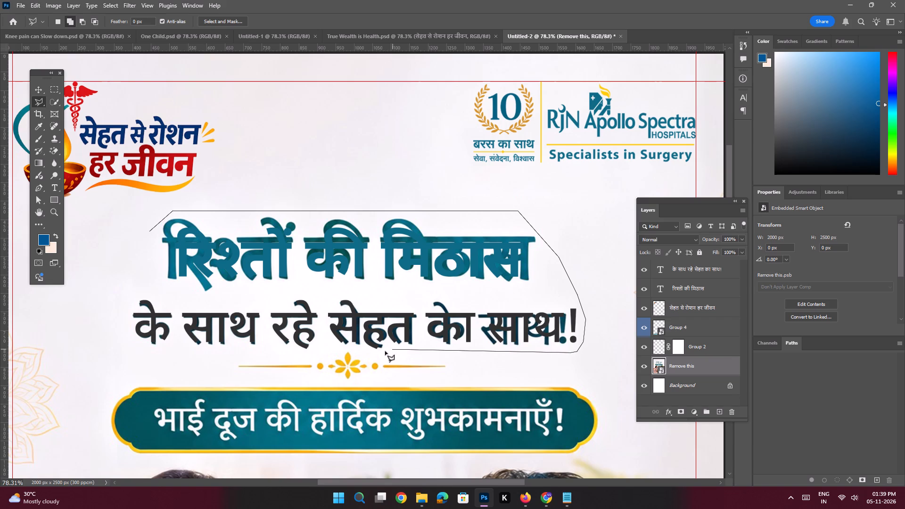
{"action": "left_click", "coordinate": [379, 353]}
{"action": "left_click", "coordinate": [362, 348]}
{"action": "left_click", "coordinate": [324, 347]}
{"action": "left_click", "coordinate": [303, 351]}
{"action": "left_click", "coordinate": [128, 348], "text": "shift"}
{"action": "left_click", "coordinate": [122, 294]}
{"action": "left_click", "coordinate": [148, 240]}
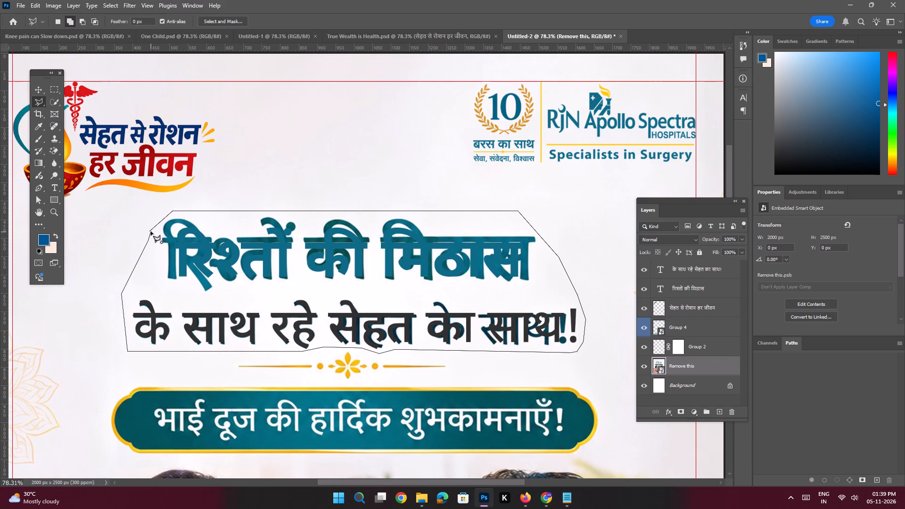
{"action": "left_click", "coordinate": [151, 231]}
{"action": "key", "text": "shift+BackSpace"}
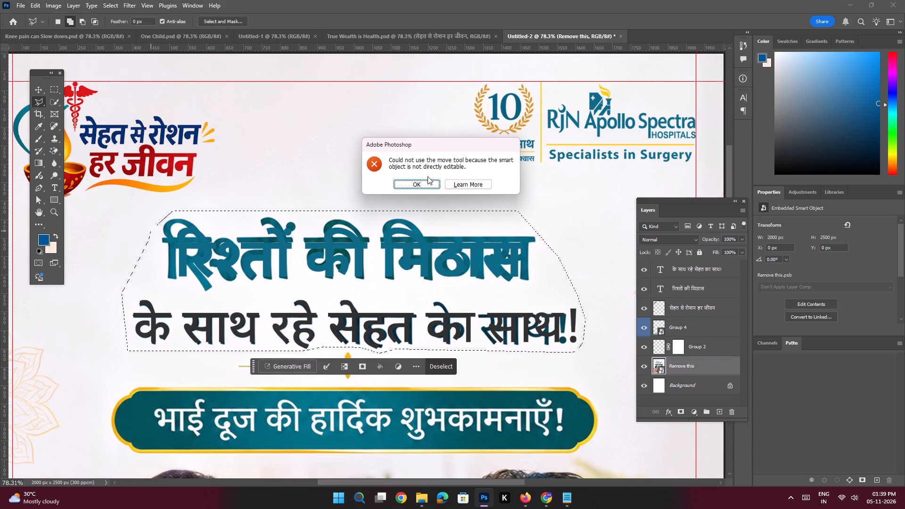
{"action": "left_click", "coordinate": [423, 185]}
{"action": "key", "text": "e"}
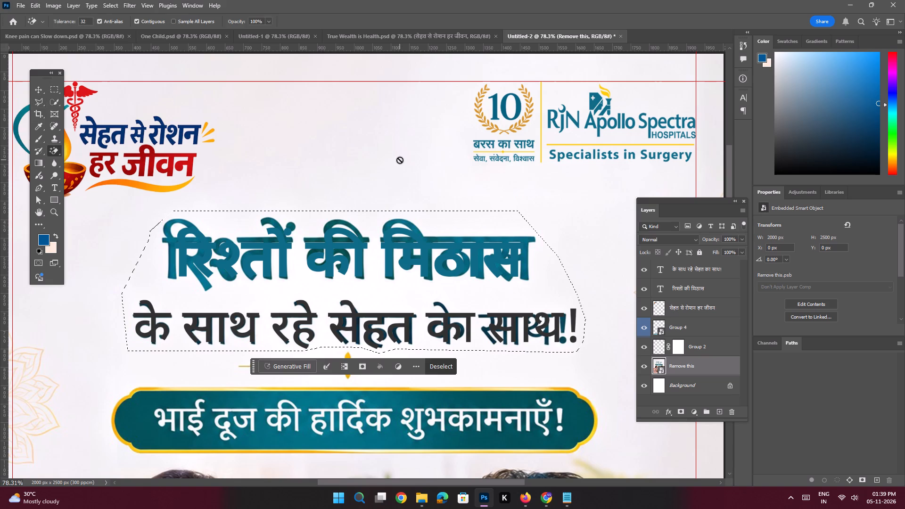
{"action": "left_click", "coordinate": [400, 160]}
{"action": "left_click", "coordinate": [406, 185]}
{"action": "key", "text": "shift+BackSpace"}
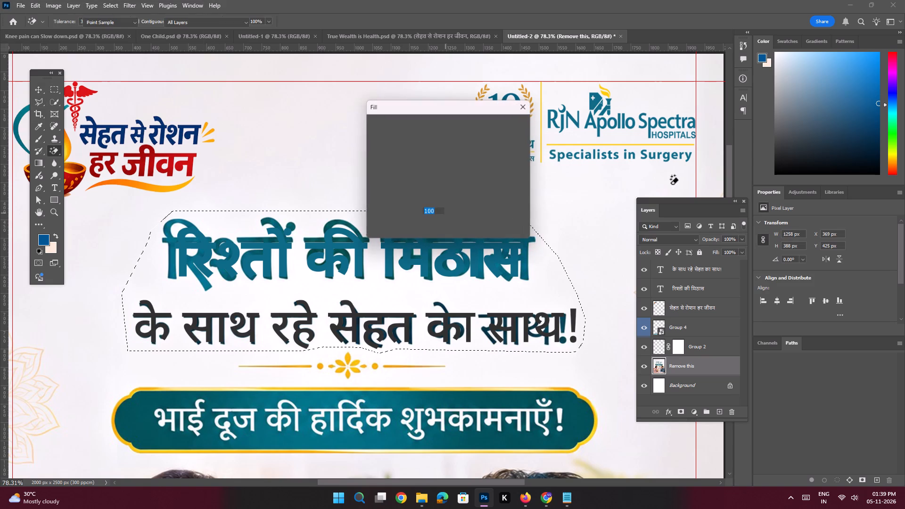
{"action": "left_click", "coordinate": [504, 122]}
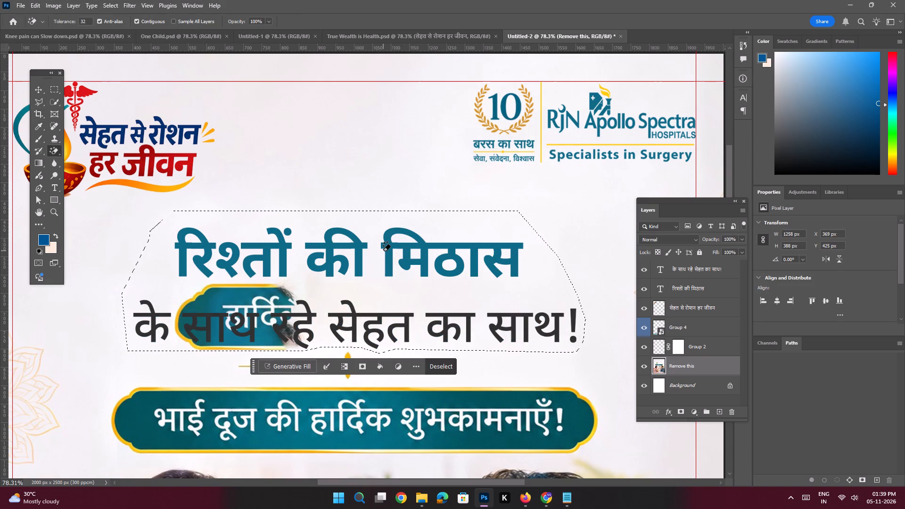
{"action": "key", "text": "ctrl+d"}
Lasso the stray teal हार्दिक banner patch behind the second heading line and fill it with the surrounding background.
{"action": "key", "text": "ctrl+space"}
{"action": "key", "text": "ctrl+space"}
{"action": "key", "text": "ctrl+space"}
{"action": "key", "text": "ctrl+space"}
{"action": "key", "text": "ctrl+space"}
{"action": "key", "text": "ctrl+space"}
{"action": "key", "text": "ctrl+space"}
{"action": "key", "text": "ctrl+space"}
{"action": "key", "text": "ctrl+space"}
{"action": "key", "text": "ctrl+space"}
{"action": "key", "text": "ctrl+space"}
{"action": "key", "text": "ctrl+space"}
{"action": "key", "text": "ctrl+space"}
{"action": "key", "text": "ctrl+space"}
{"action": "key", "text": "ctrl+space"}
{"action": "key", "text": "ctrl+space"}
{"action": "key", "text": "ctrl+space"}
{"action": "key", "text": "ctrl+space"}
{"action": "key", "text": "ctrl+space"}
{"action": "key", "text": "ctrl+space"}
{"action": "left_click_drag", "start_coordinate": [260, 278], "coordinate": [276, 298], "text": "ctrl"}
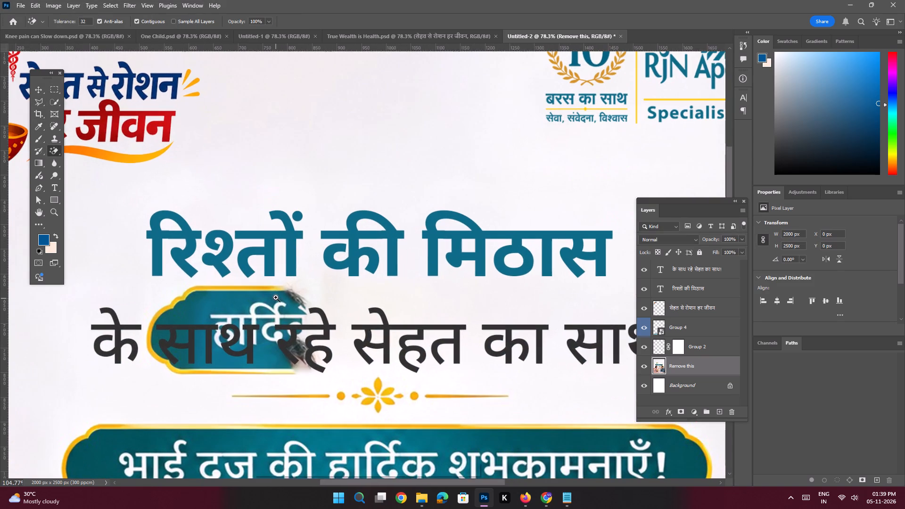
{"action": "left_click", "coordinate": [38, 105]}
{"action": "left_click", "coordinate": [165, 290]}
{"action": "left_click", "coordinate": [229, 270]}
{"action": "left_click", "coordinate": [296, 279]}
{"action": "left_click", "coordinate": [336, 288]}
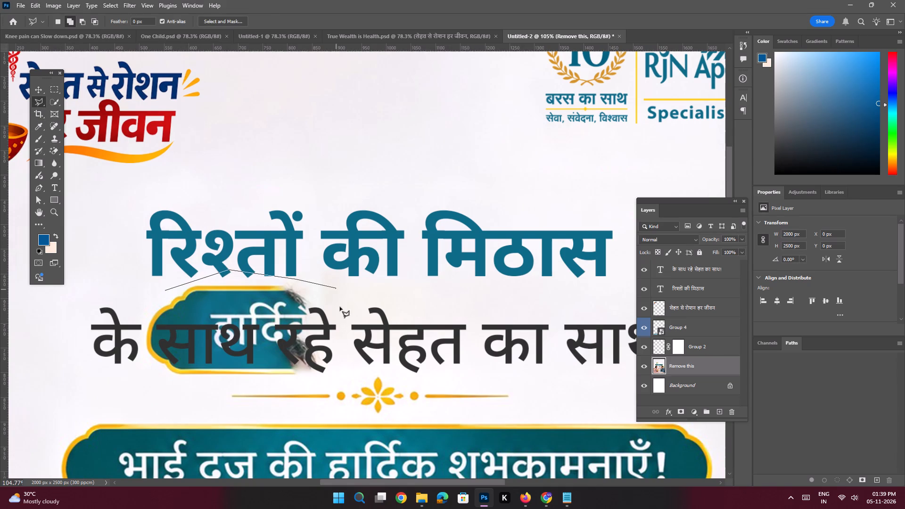
{"action": "left_click", "coordinate": [351, 349]}
{"action": "left_click_drag", "start_coordinate": [351, 360], "coordinate": [346, 365]}
{"action": "left_click", "coordinate": [325, 379]}
{"action": "left_click", "coordinate": [288, 378]}
{"action": "left_click", "coordinate": [162, 374], "text": "shift"}
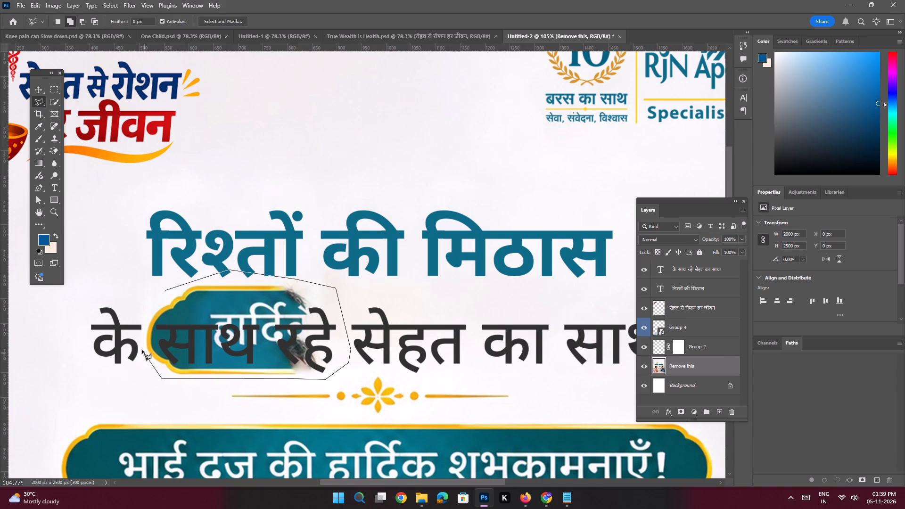
{"action": "left_click", "coordinate": [141, 338]}
{"action": "left_click", "coordinate": [147, 302]}
{"action": "left_click", "coordinate": [165, 290]}
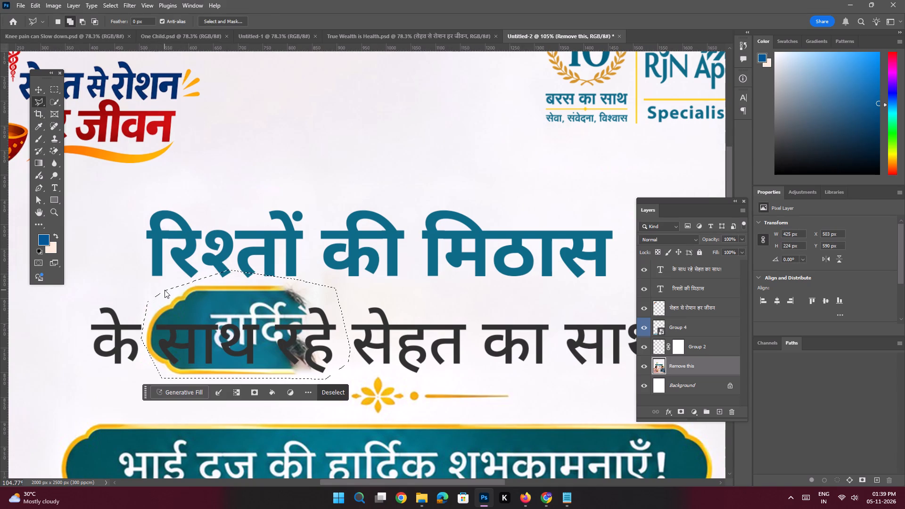
{"action": "key", "text": "shift+BackSpace"}
{"action": "key", "text": "Return"}
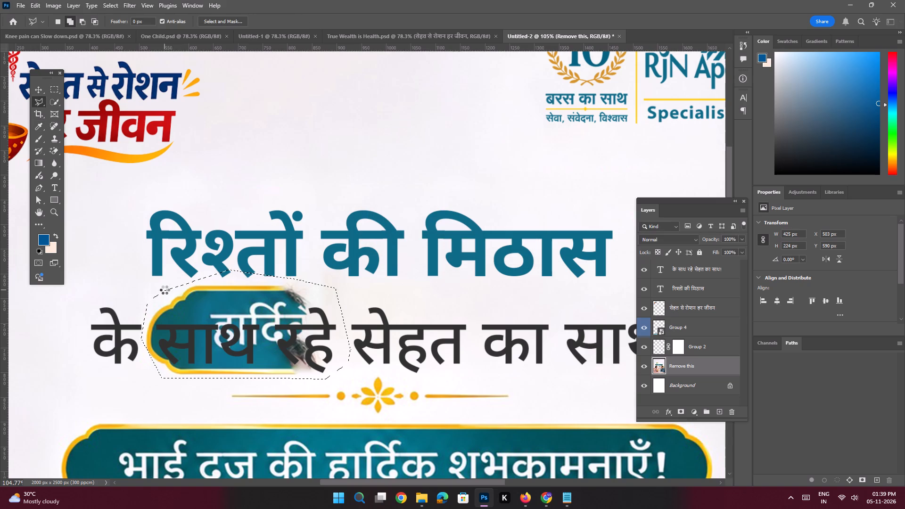
{"action": "key", "text": "ctrl+d"}
Set the के साथ रहे सेहत का साथ! text size to 10 pt.
{"action": "key", "text": "ctrl+0"}
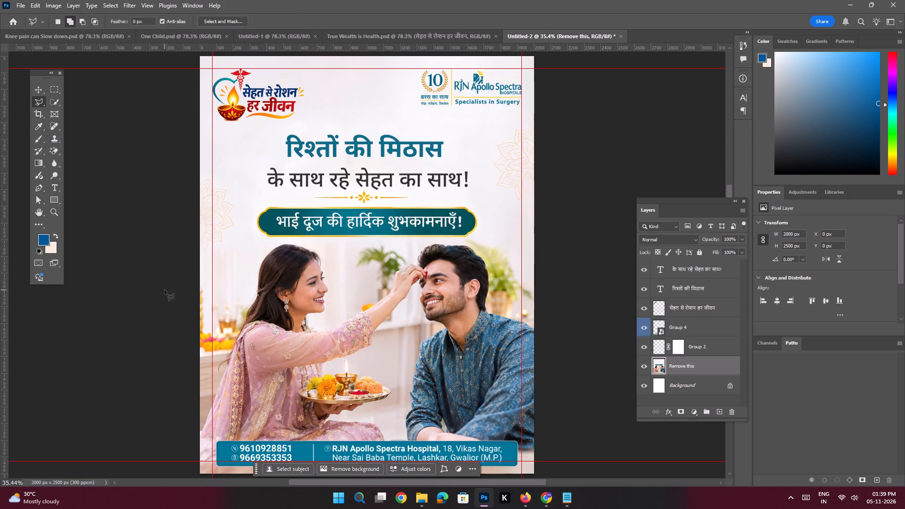
{"action": "left_click", "coordinate": [44, 87]}
{"action": "left_click", "coordinate": [66, 129]}
{"action": "left_click", "coordinate": [366, 150]}
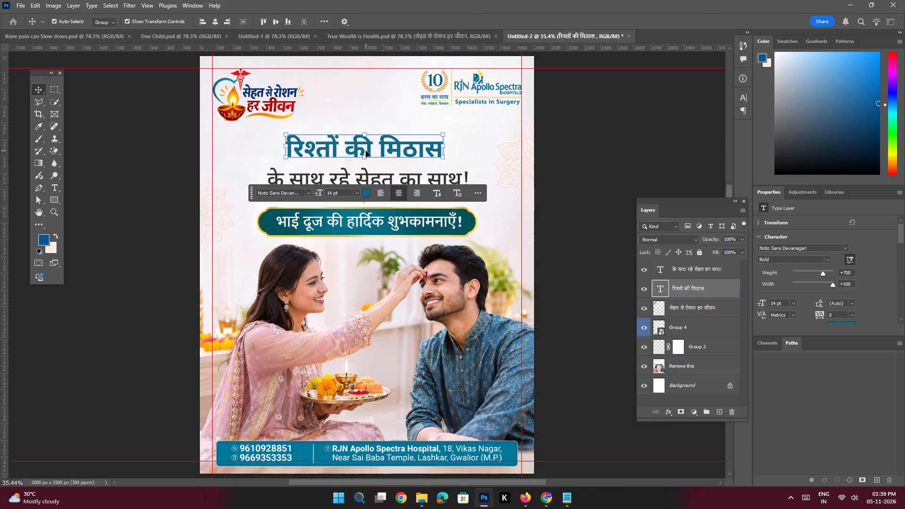
{"action": "left_click", "coordinate": [426, 175]}
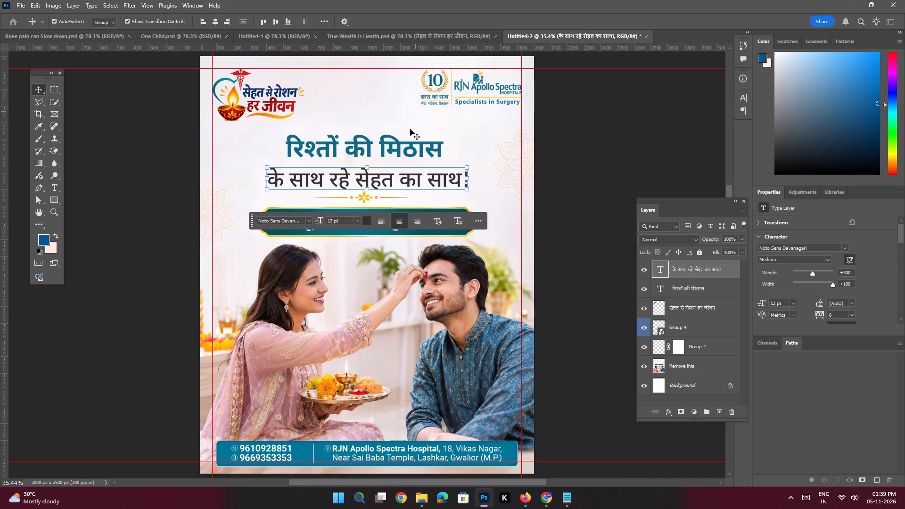
{"action": "left_click", "coordinate": [391, 181], "text": "shift"}
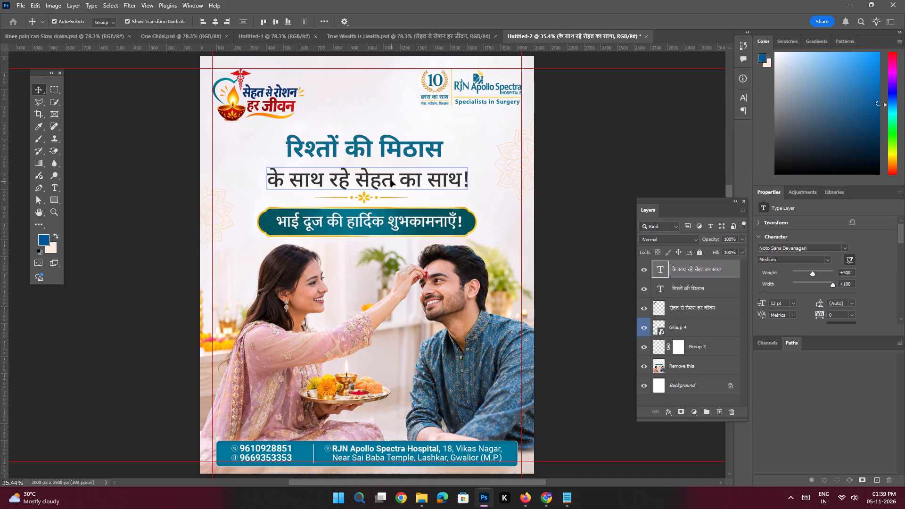
{"action": "left_click_drag", "start_coordinate": [776, 302], "coordinate": [756, 292]}
{"action": "type", "text": "10"}
{"action": "key", "text": "Return"}
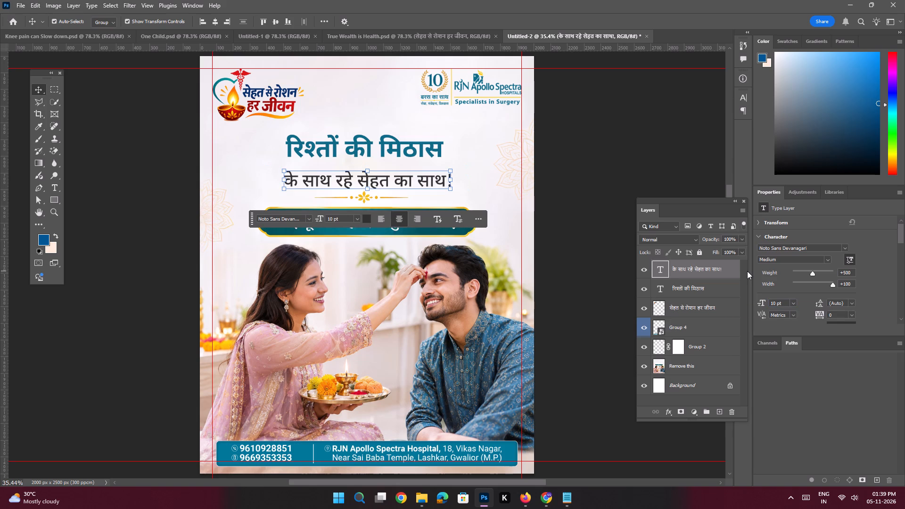
Move the के साथ रहे सेहत का साथ! text up so it sits closely beneath रिश्तों की मिठास, roughly centred under it.
{"action": "left_click_drag", "start_coordinate": [401, 177], "coordinate": [401, 173], "text": "shift"}
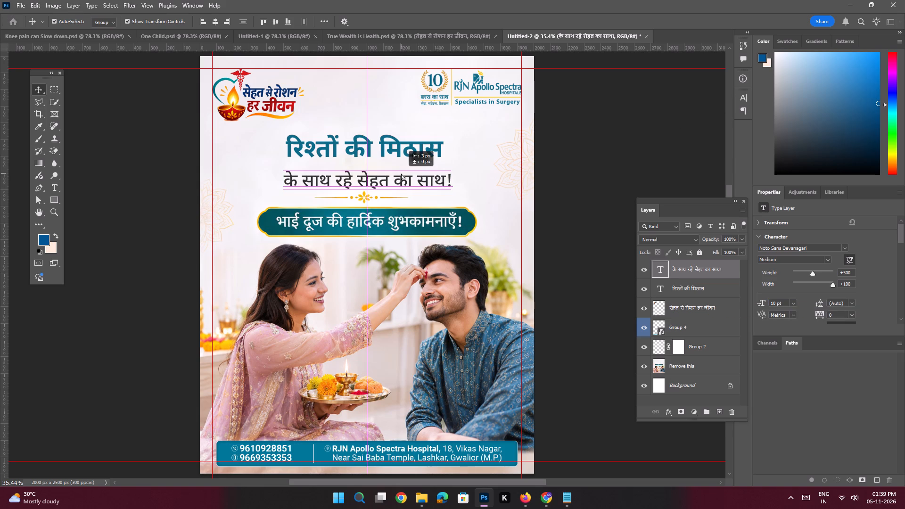
{"action": "left_click_drag", "start_coordinate": [401, 173], "coordinate": [402, 168], "text": "shift"}
{"action": "key", "text": "Down"}
{"action": "key", "text": "Down"}
{"action": "key", "text": "Down"}
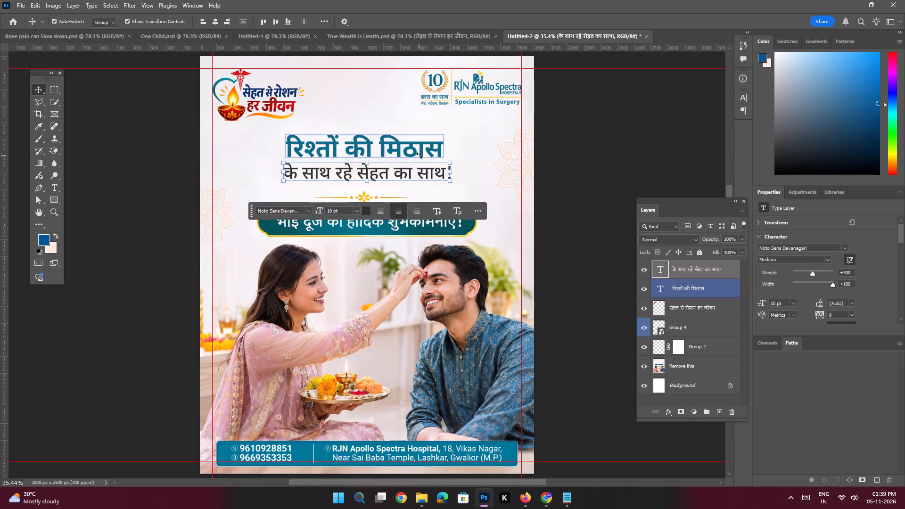
{"action": "key", "text": "Down"}
{"action": "key", "text": "Left"}
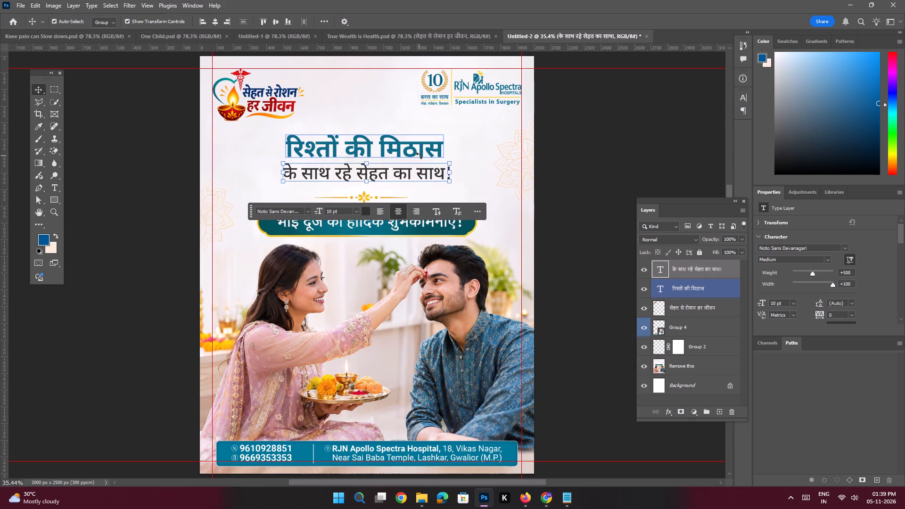
Scale both heading text lines together proportionally to about 110%, keeping them centred above the gold divider.
{"action": "left_click", "coordinate": [374, 147], "text": "shift"}
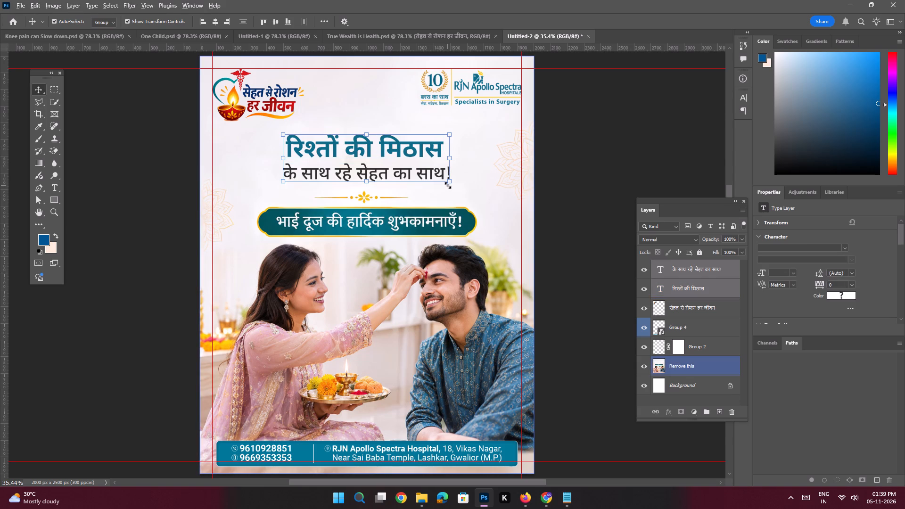
{"action": "left_click_drag", "start_coordinate": [449, 183], "coordinate": [457, 186], "text": "alt"}
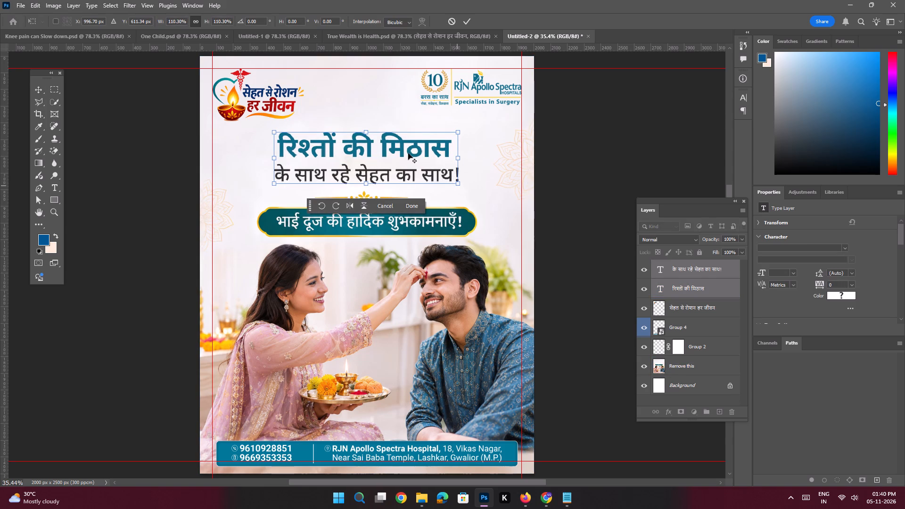
{"action": "left_click", "coordinate": [403, 151]}
{"action": "key", "text": "Return"}
Switch to the Notepad window containing the copy notes.
{"action": "left_click", "coordinate": [561, 490]}
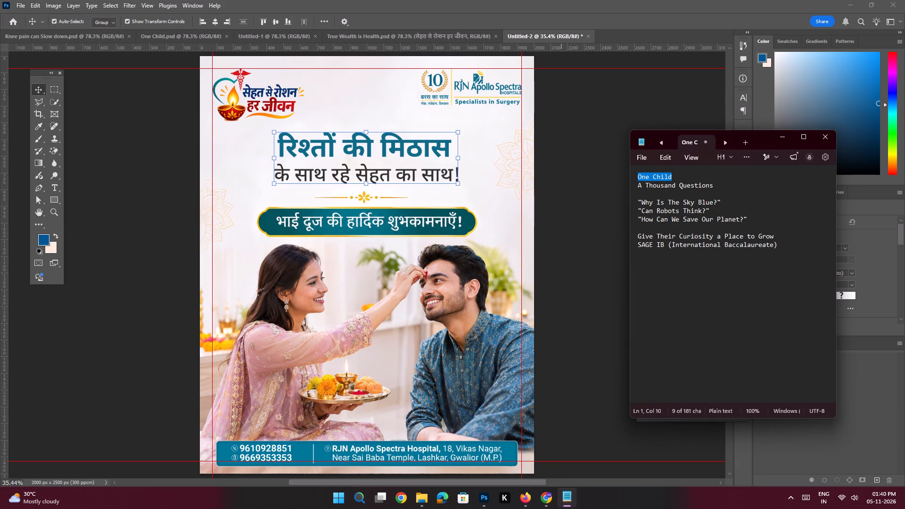
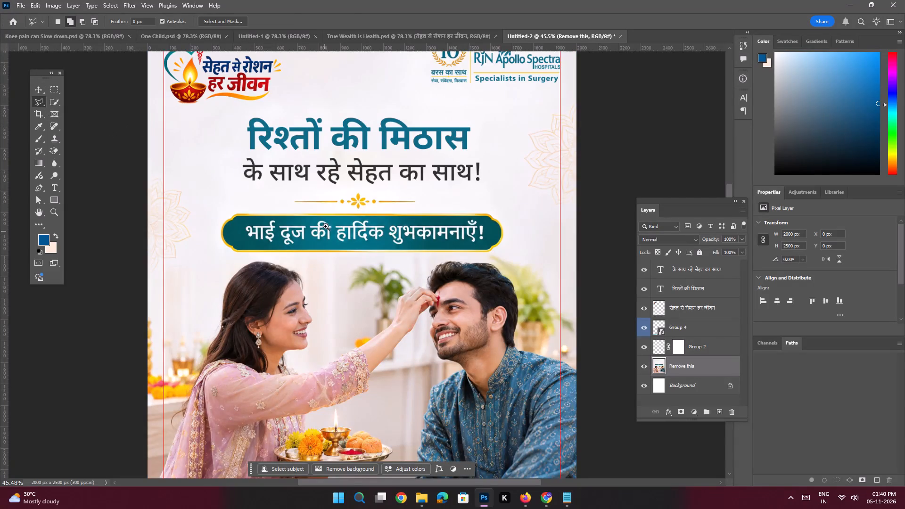
Outline the भाई दूज की हार्दिक शुभकामनाएँ! lettering closely inside the teal banner and run Generative Fill with the prompt "Remove this".
{"action": "left_click_drag", "start_coordinate": [326, 223], "coordinate": [344, 256], "text": "ctrl"}
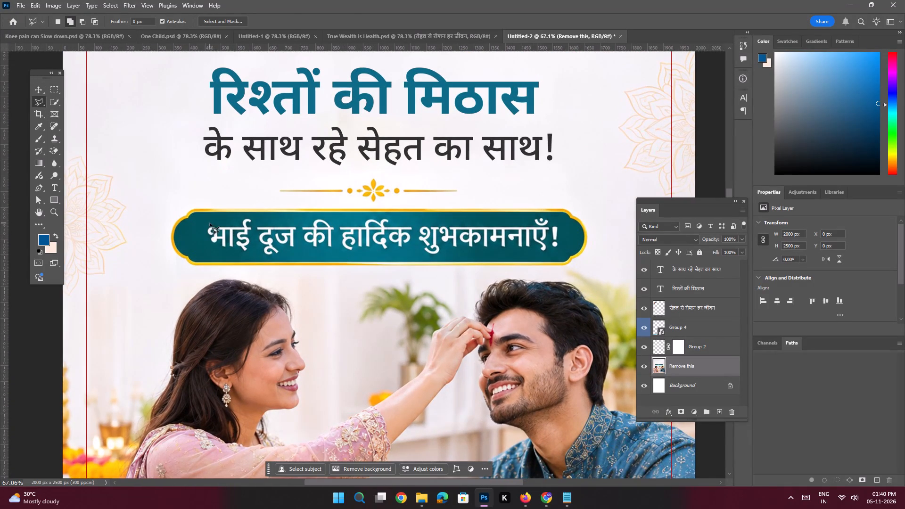
{"action": "left_click", "coordinate": [210, 223]}
{"action": "left_click", "coordinate": [230, 223]}
{"action": "left_click", "coordinate": [241, 217]}
{"action": "left_click", "coordinate": [259, 217]}
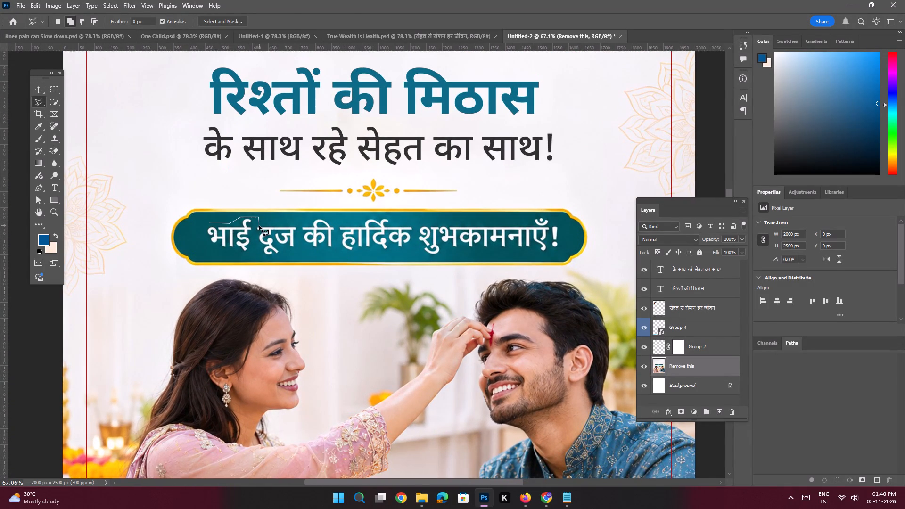
{"action": "left_click", "coordinate": [259, 226]}
{"action": "left_click", "coordinate": [298, 223]}
{"action": "left_click", "coordinate": [309, 221]}
{"action": "left_click", "coordinate": [313, 216]}
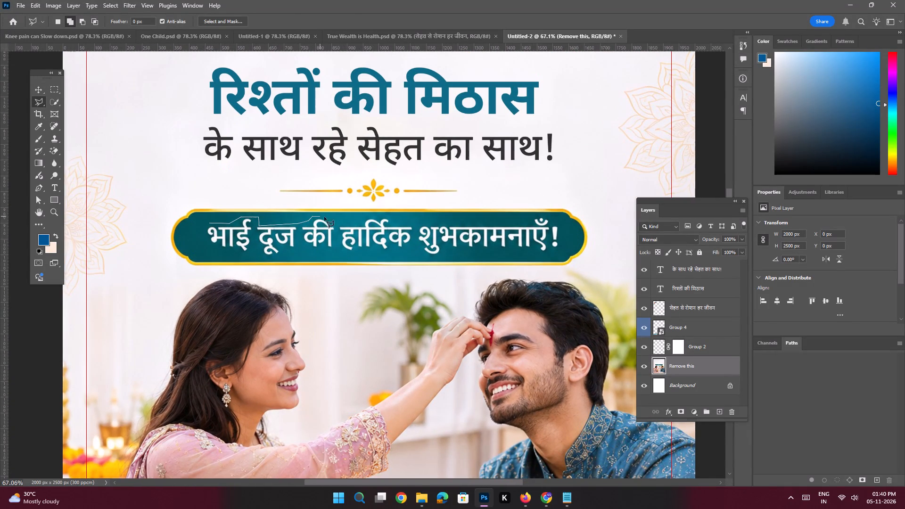
{"action": "left_click", "coordinate": [329, 219]}
{"action": "left_click", "coordinate": [334, 227]}
{"action": "left_click", "coordinate": [357, 223]}
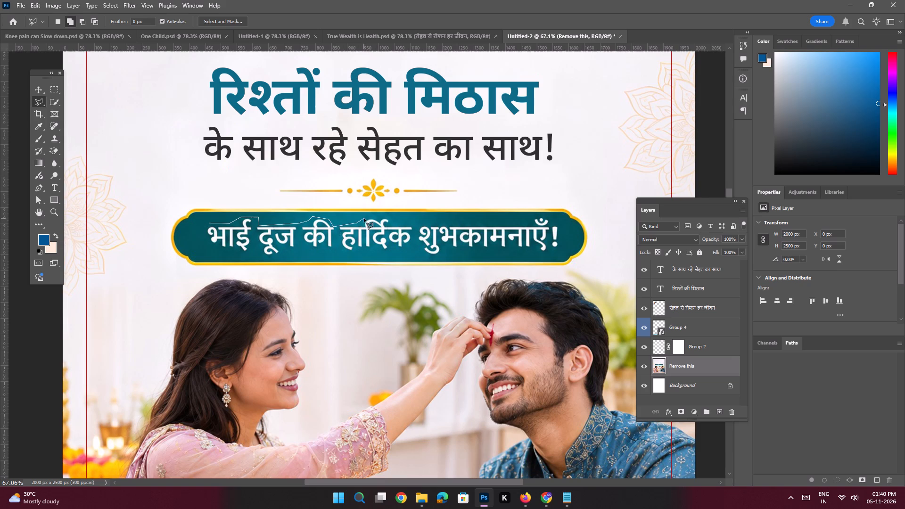
{"action": "left_click", "coordinate": [364, 218]}
{"action": "left_click", "coordinate": [382, 214]}
{"action": "left_click", "coordinate": [394, 216]}
{"action": "left_click", "coordinate": [395, 226]}
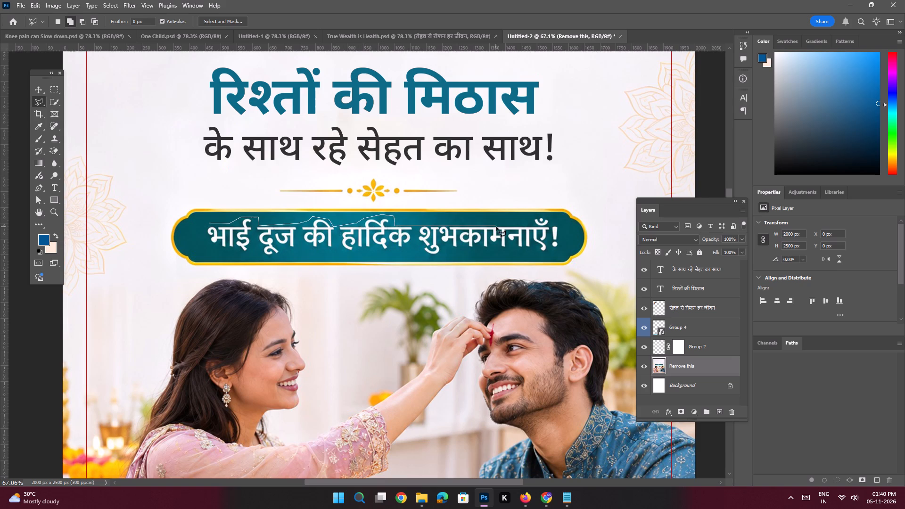
{"action": "left_click", "coordinate": [530, 225], "text": "shift"}
{"action": "left_click", "coordinate": [534, 214]}
{"action": "left_click", "coordinate": [553, 217]}
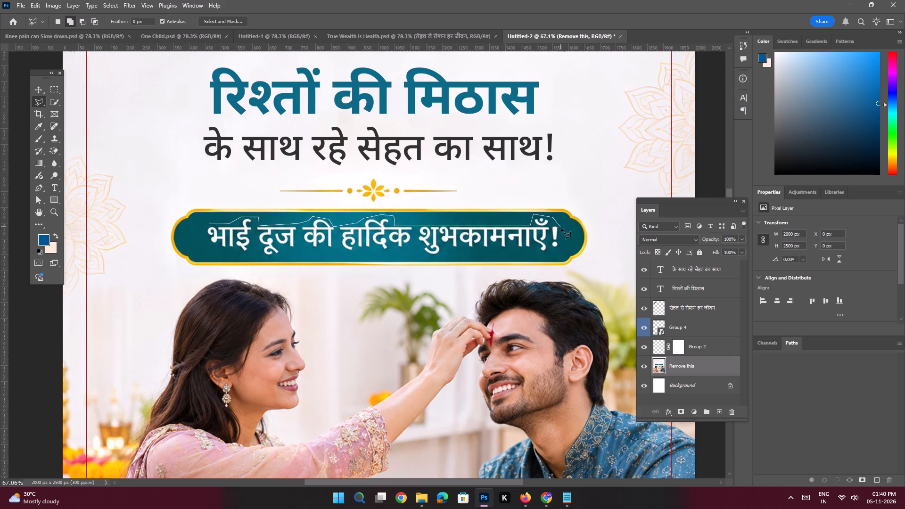
{"action": "left_click", "coordinate": [561, 228]}
{"action": "left_click", "coordinate": [565, 240]}
{"action": "left_click", "coordinate": [564, 249]}
{"action": "left_click", "coordinate": [545, 254]}
{"action": "left_click", "coordinate": [267, 255]}
{"action": "left_click", "coordinate": [211, 254], "text": "shift"}
{"action": "left_click", "coordinate": [204, 243]}
{"action": "left_click", "coordinate": [204, 232]}
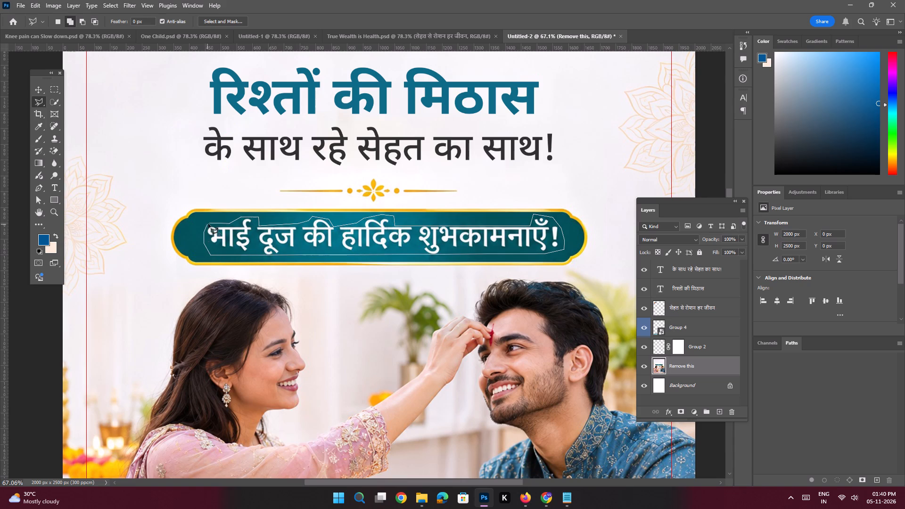
{"action": "left_click", "coordinate": [208, 224]}
{"action": "left_click", "coordinate": [308, 269]}
{"action": "type", "text": "Remove this"}
{"action": "key", "text": "space"}
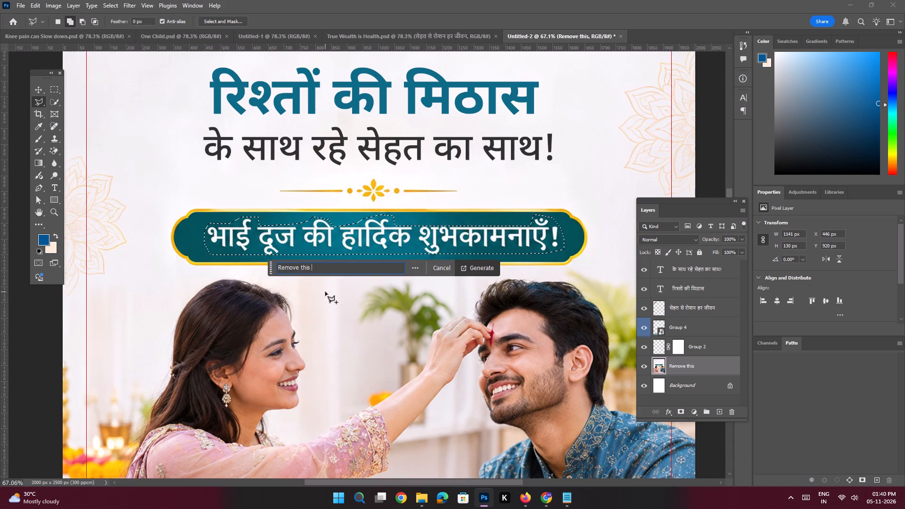
{"action": "key", "text": "Return"}
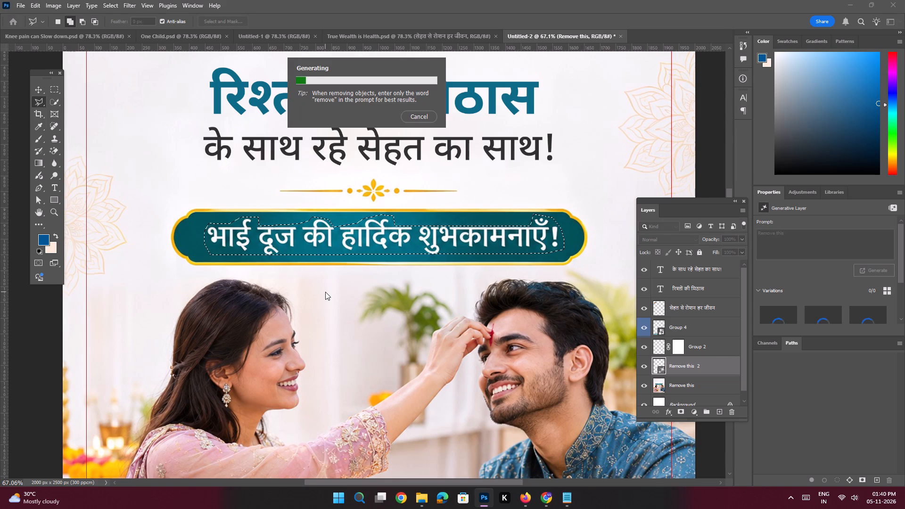
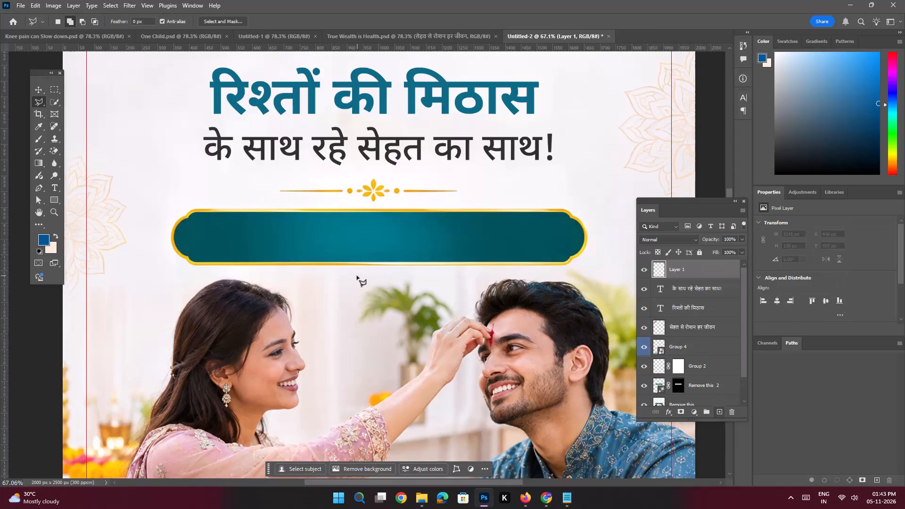
Add the text भाई दूज की हार्दिक शुभकामनाएँ! over the teal banner and colour it white (ffffff).
{"action": "key", "text": "t"}
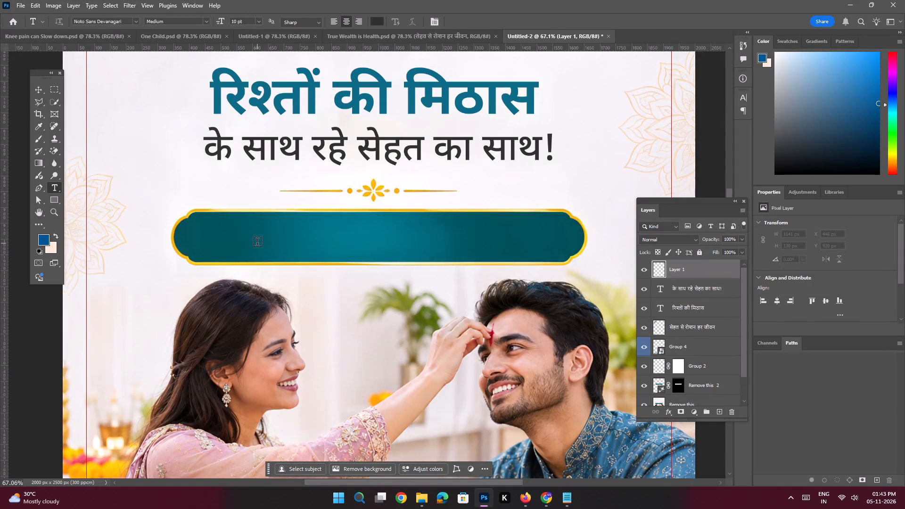
{"action": "left_click", "coordinate": [257, 243]}
{"action": "key", "text": "ctrl+v"}
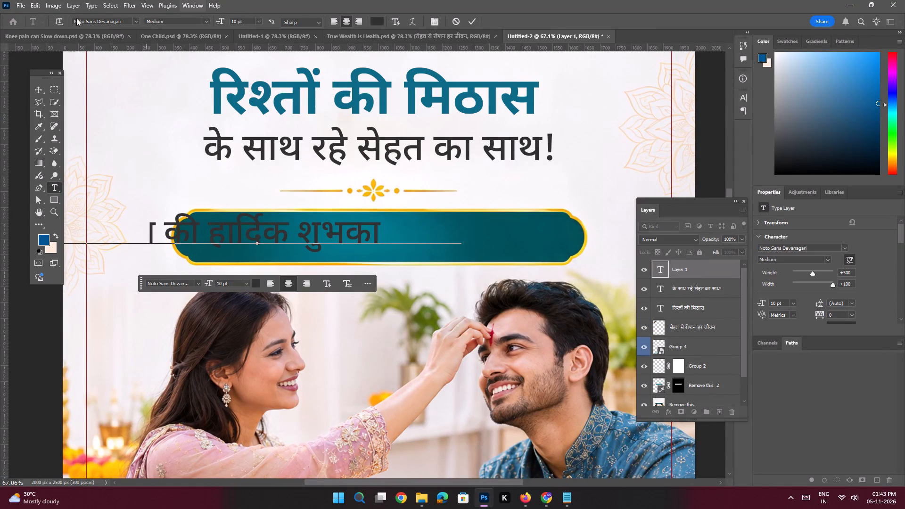
{"action": "left_click", "coordinate": [37, 92]}
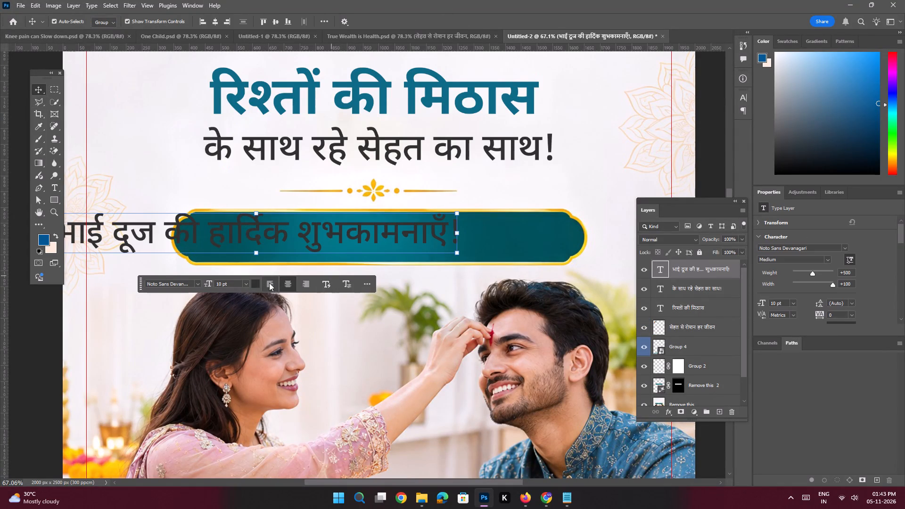
{"action": "left_click", "coordinate": [257, 286]}
{"action": "left_click_drag", "start_coordinate": [630, 353], "coordinate": [540, 108]}
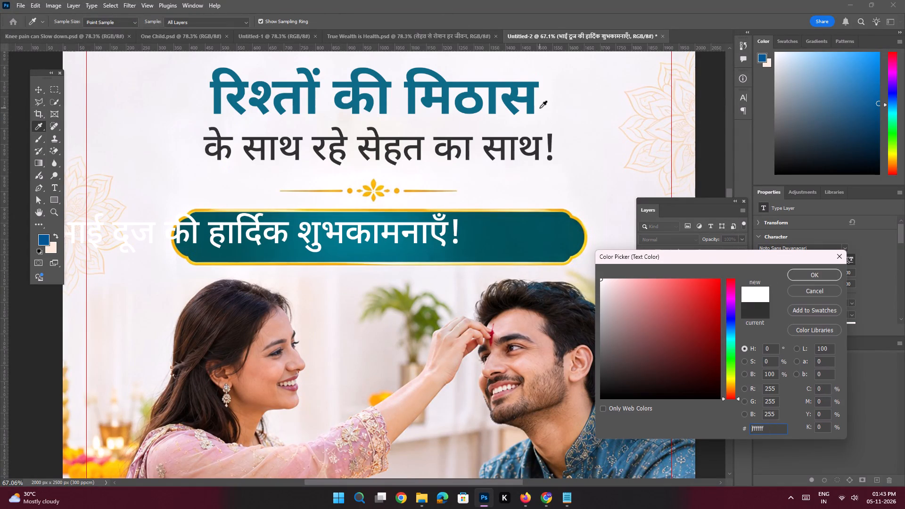
{"action": "key", "text": "Return"}
{"action": "key", "text": "Return"}
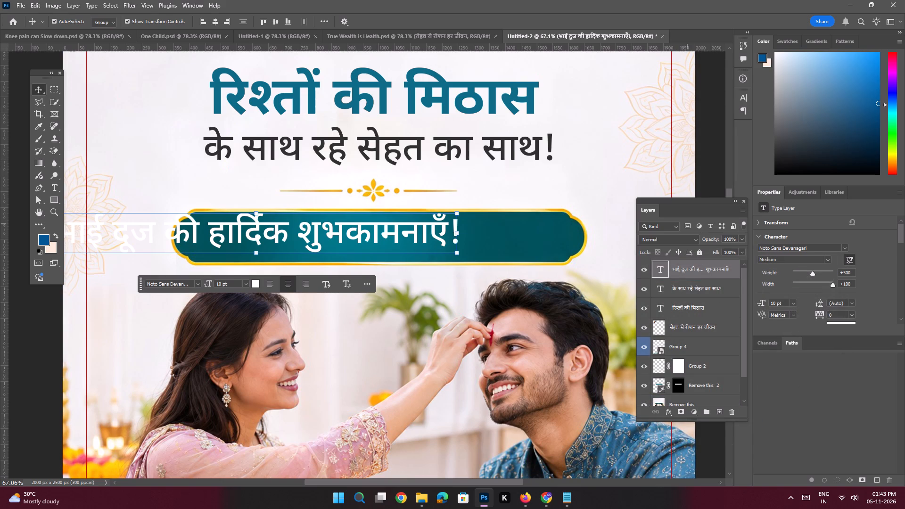
Set the banner greeting text to 7 pt and move it to the middle of the teal banner.
{"action": "left_click_drag", "start_coordinate": [776, 304], "coordinate": [756, 282]}
{"action": "key", "text": "7"}
{"action": "key", "text": "Return"}
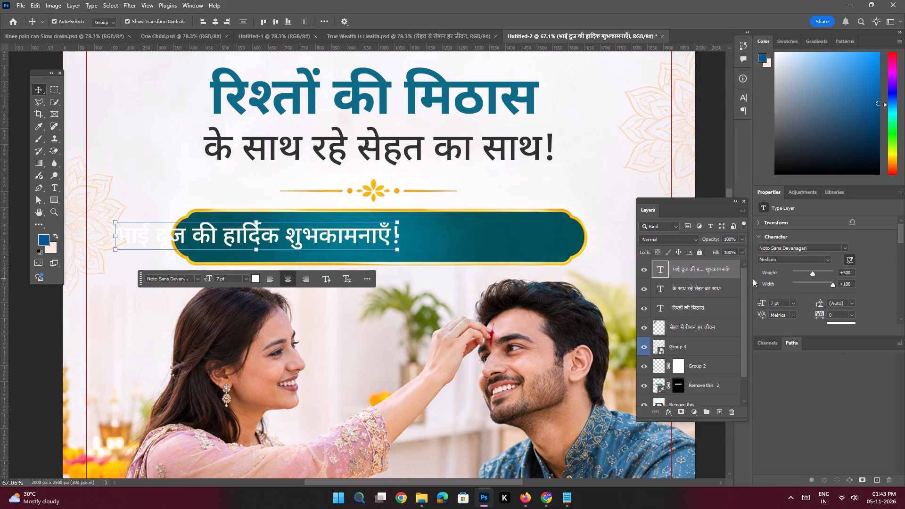
{"action": "left_click_drag", "start_coordinate": [337, 237], "coordinate": [453, 244]}
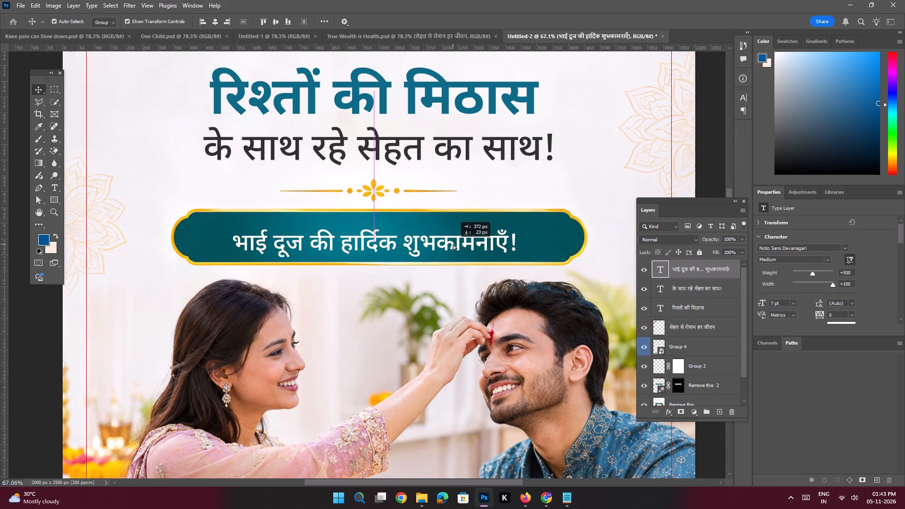
{"action": "left_click_drag", "start_coordinate": [453, 244], "coordinate": [454, 238]}
Set the greeting text to 9 pt and re-centre it within the teal banner.
{"action": "left_click_drag", "start_coordinate": [773, 301], "coordinate": [756, 289]}
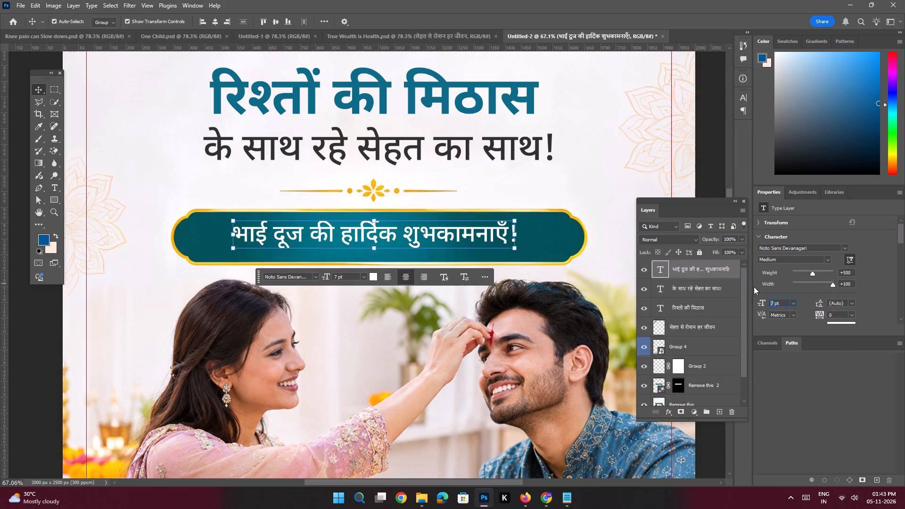
{"action": "key", "text": "9"}
{"action": "key", "text": "Return"}
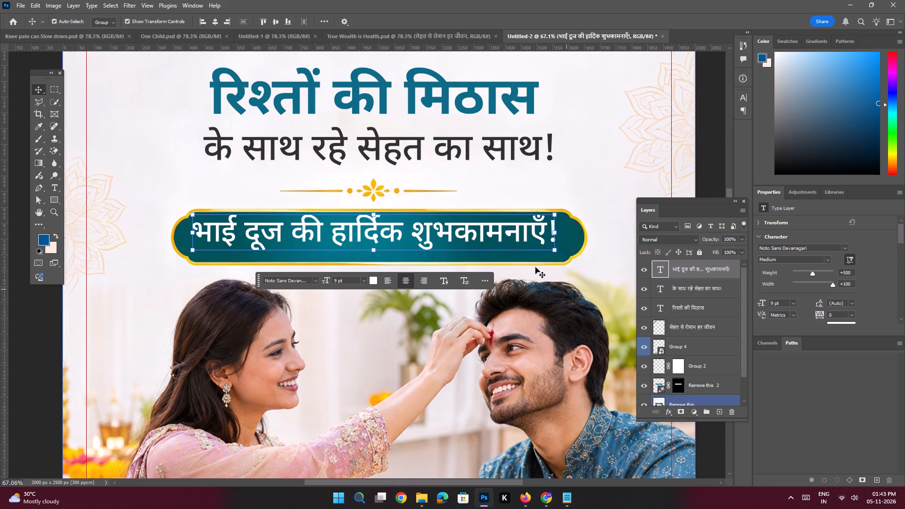
{"action": "left_click_drag", "start_coordinate": [503, 231], "coordinate": [503, 238], "text": "shift"}
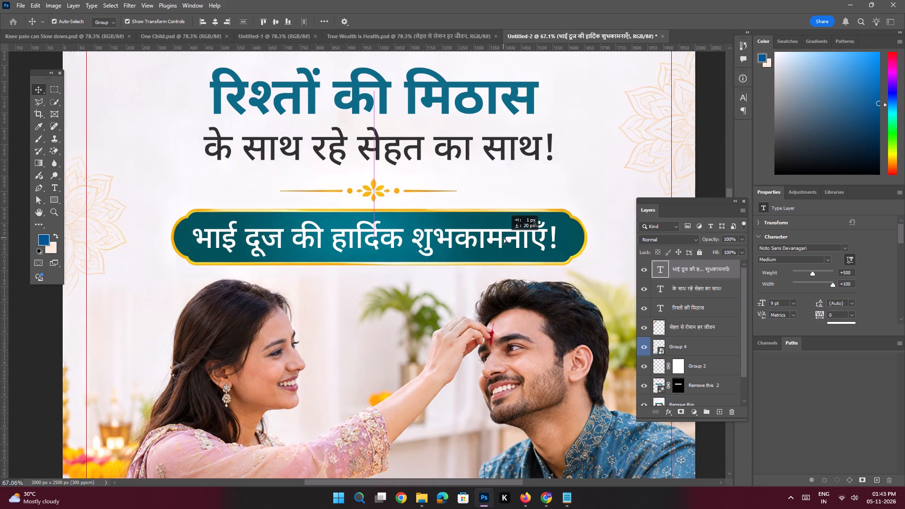
{"action": "left_click_drag", "start_coordinate": [503, 238], "coordinate": [508, 238], "text": "shift"}
Deselect the greeting text and examine the whole poster's layout.
{"action": "key", "text": "space"}
{"action": "left_click_drag", "start_coordinate": [483, 222], "coordinate": [476, 220], "text": "ctrl"}
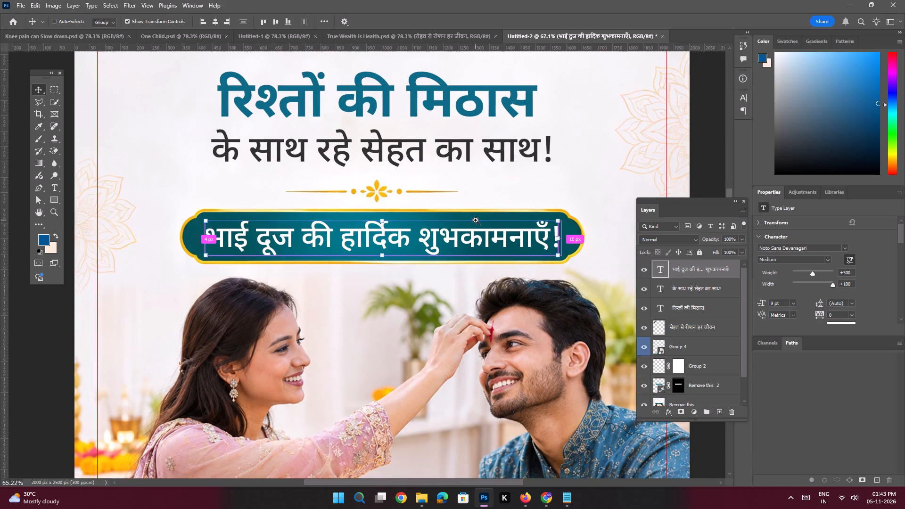
{"action": "left_click_drag", "start_coordinate": [476, 220], "coordinate": [442, 209], "text": "ctrl"}
{"action": "left_click", "coordinate": [297, 219]}
{"action": "key", "text": "space"}
{"action": "key", "text": "space"}
{"action": "key", "text": "space"}
{"action": "key", "text": "space"}
{"action": "key", "text": "space"}
{"action": "key", "text": "space"}
{"action": "key", "text": "space"}
{"action": "key", "text": "space"}
{"action": "key", "text": "space"}
{"action": "left_click_drag", "start_coordinate": [482, 207], "coordinate": [469, 218]}
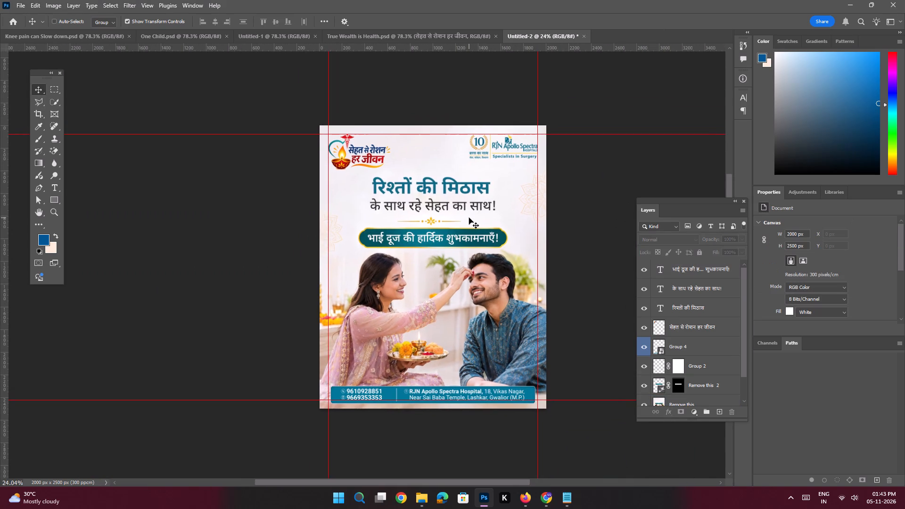
Save the poster as a Photoshop file named Happy bhai Dooj in the RJN banner folder on the Desktop.
{"action": "key", "text": "ctrl+s"}
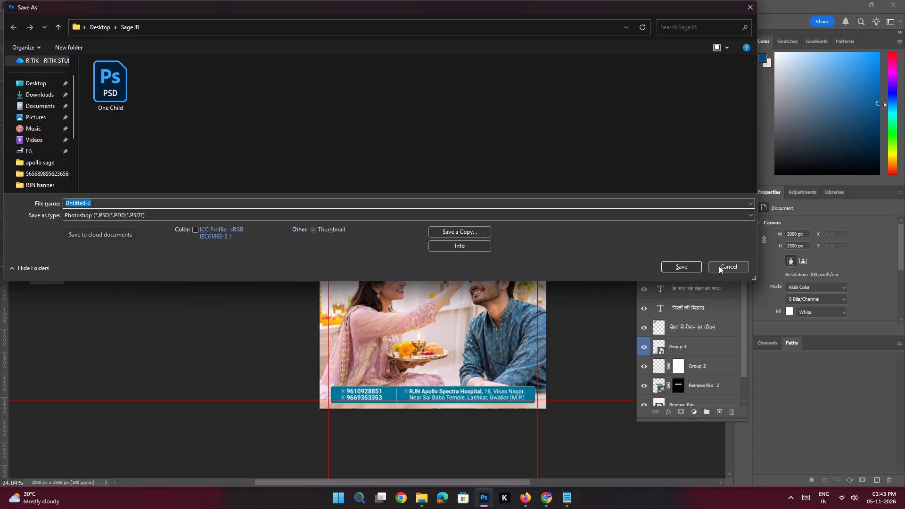
{"action": "left_click", "coordinate": [37, 78]}
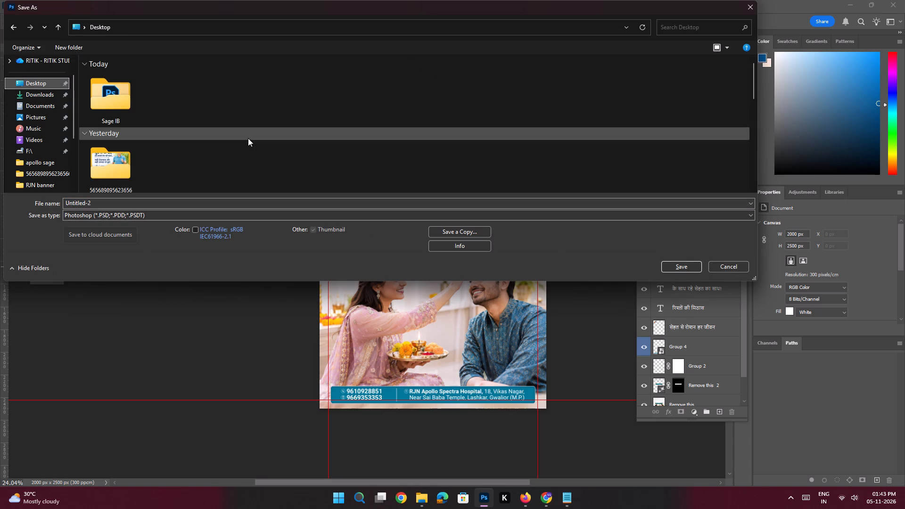
{"action": "scroll", "coordinate": [248, 138], "scroll_direction": "down", "scroll_amount": 4}
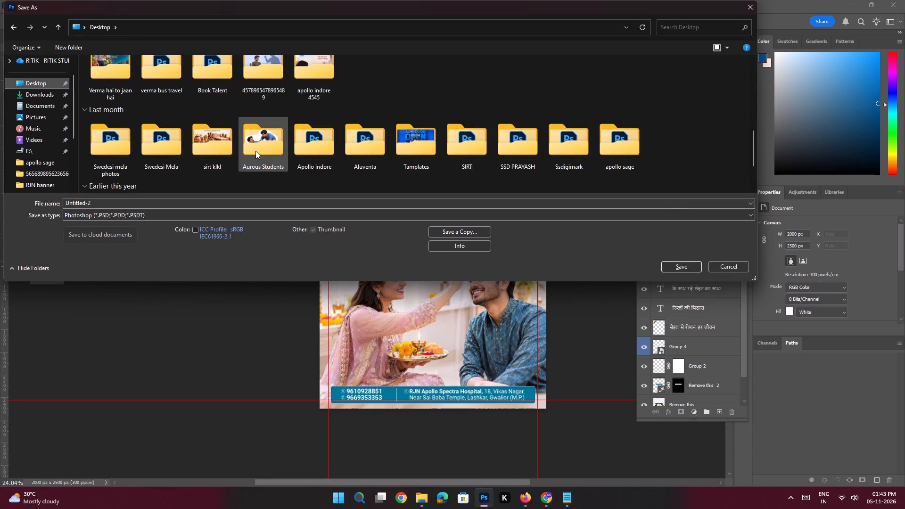
{"action": "left_click", "coordinate": [255, 151]}
{"action": "left_click", "coordinate": [327, 153]}
{"action": "scroll", "coordinate": [362, 153], "scroll_direction": "down", "scroll_amount": 2}
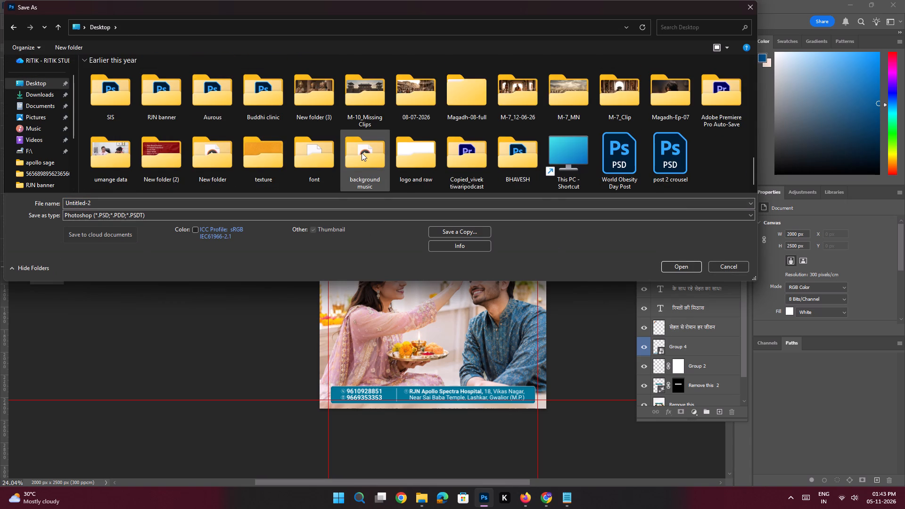
{"action": "left_click", "coordinate": [362, 153]}
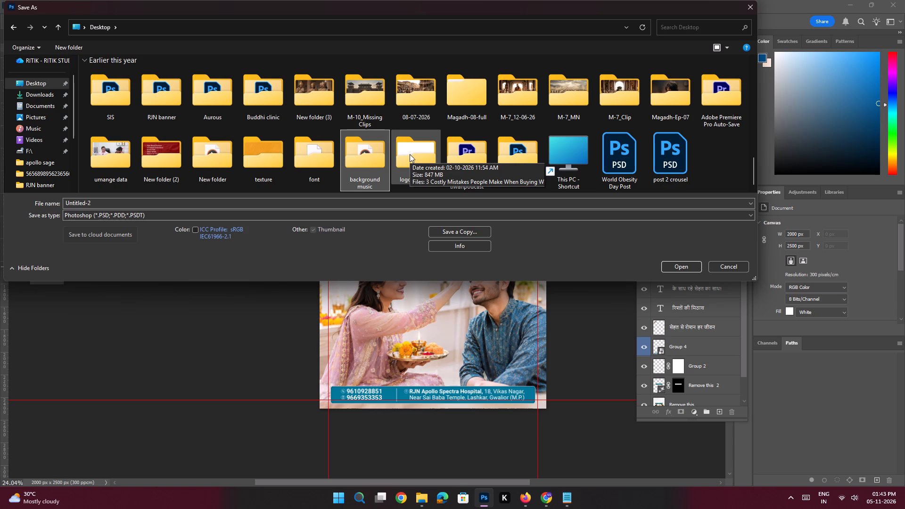
{"action": "double_click", "coordinate": [168, 101]}
{"action": "left_click", "coordinate": [111, 206]}
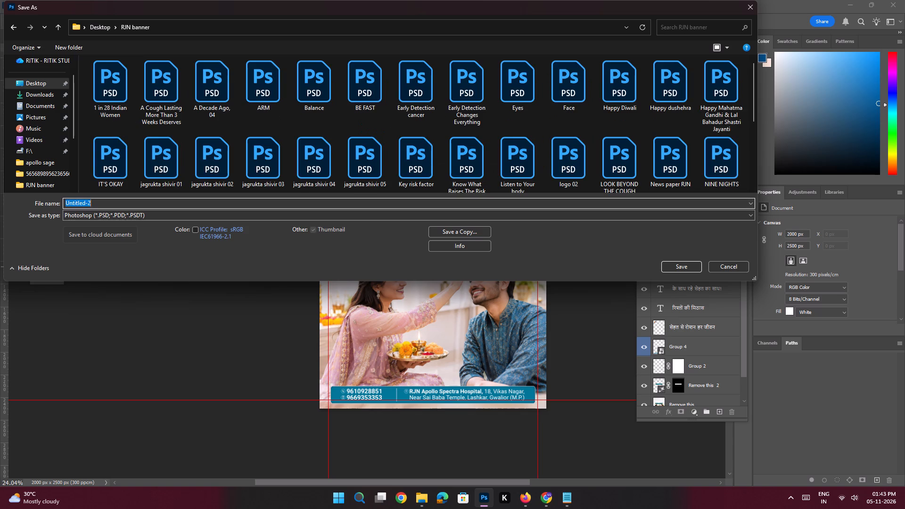
{"action": "type", "text": "Happy Bhia"}
{"action": "key", "text": "space"}
{"action": "key", "text": "BackSpace"}
{"action": "key", "text": "BackSpace"}
{"action": "key", "text": "BackSpace"}
{"action": "key", "text": "BackSpace"}
{"action": "key", "text": "BackSpace"}
{"action": "type", "text": "bhai"}
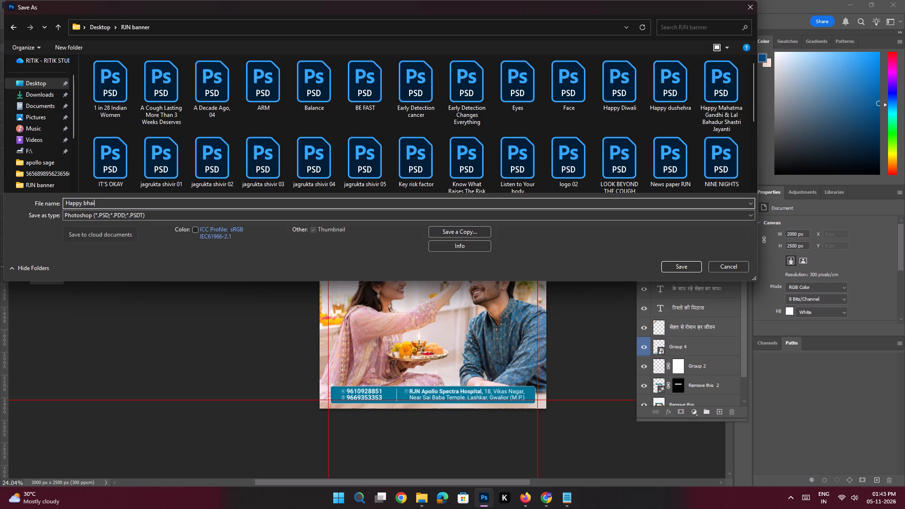
{"action": "key", "text": "space"}
{"action": "type", "text": "Dooj"}
{"action": "key", "text": "space"}
{"action": "key", "text": "Return"}
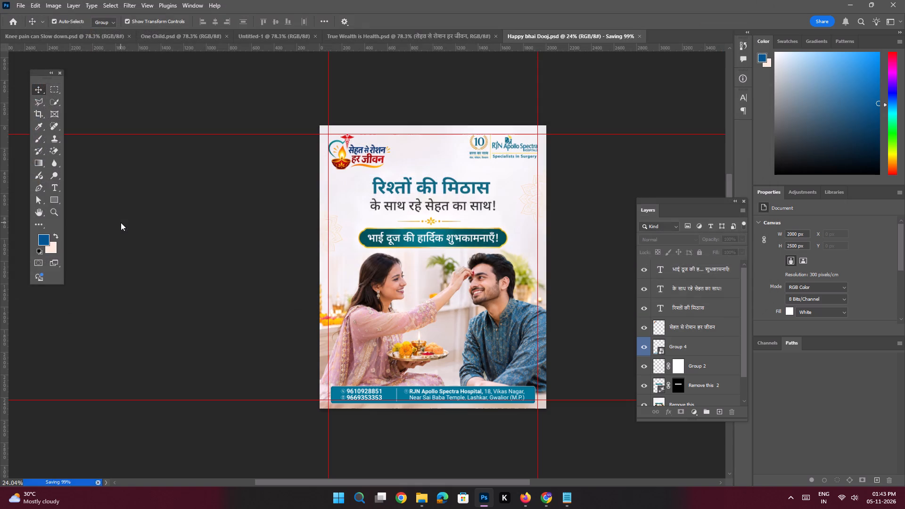
Open the Export As settings for the poster.
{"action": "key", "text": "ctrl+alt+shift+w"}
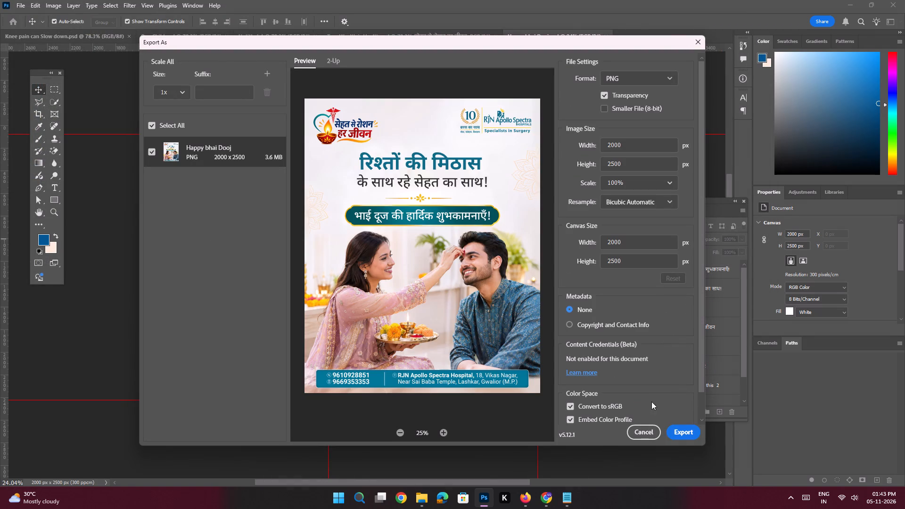
Export the poster as a 2000 x 2500 px PNG at 100% scale with transparency.
{"action": "left_click", "coordinate": [675, 432]}
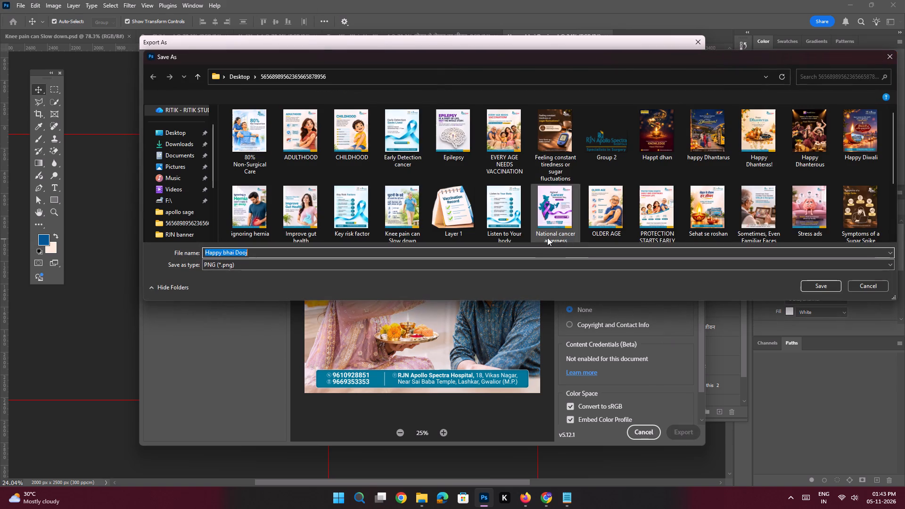
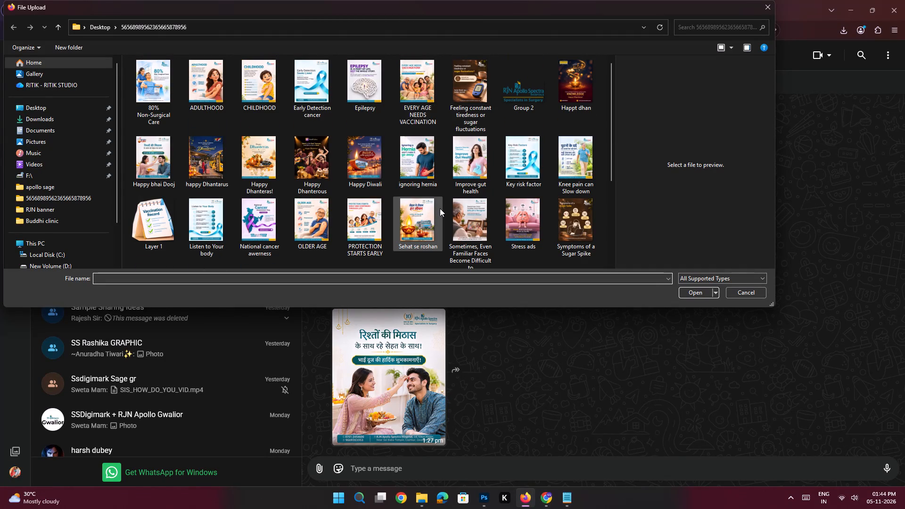
Select the exported Happy bhai Dooj poster image as the file to upload to the WhatsApp chat.
{"action": "scroll", "coordinate": [440, 208], "scroll_direction": "down", "scroll_amount": 3}
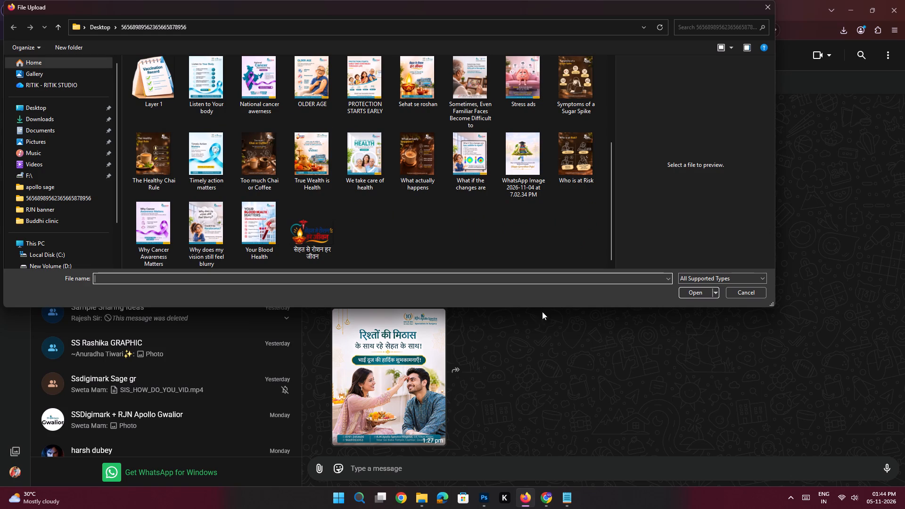
{"action": "scroll", "coordinate": [474, 200], "scroll_direction": "up", "scroll_amount": 6}
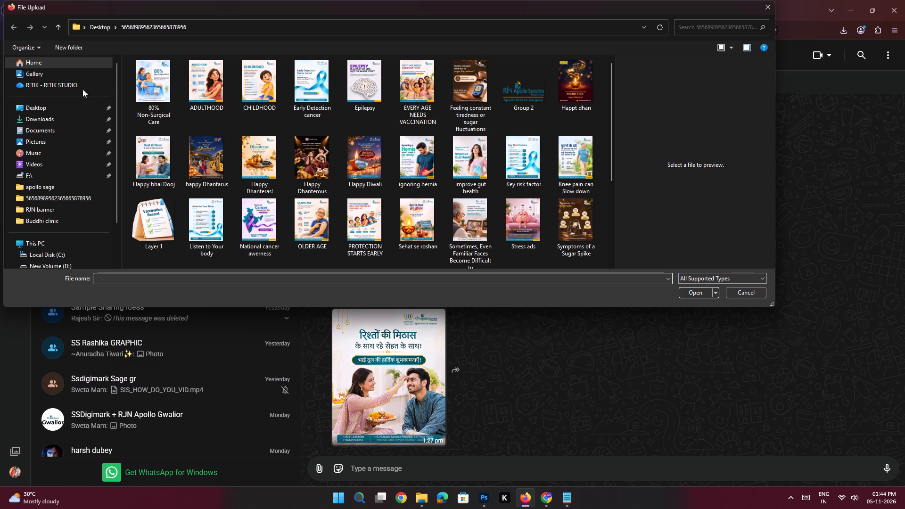
{"action": "left_click", "coordinate": [157, 152]}
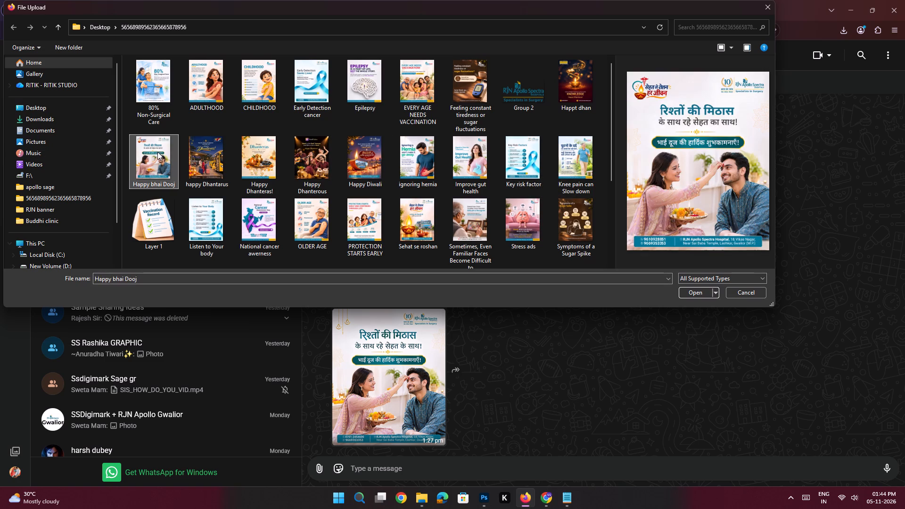